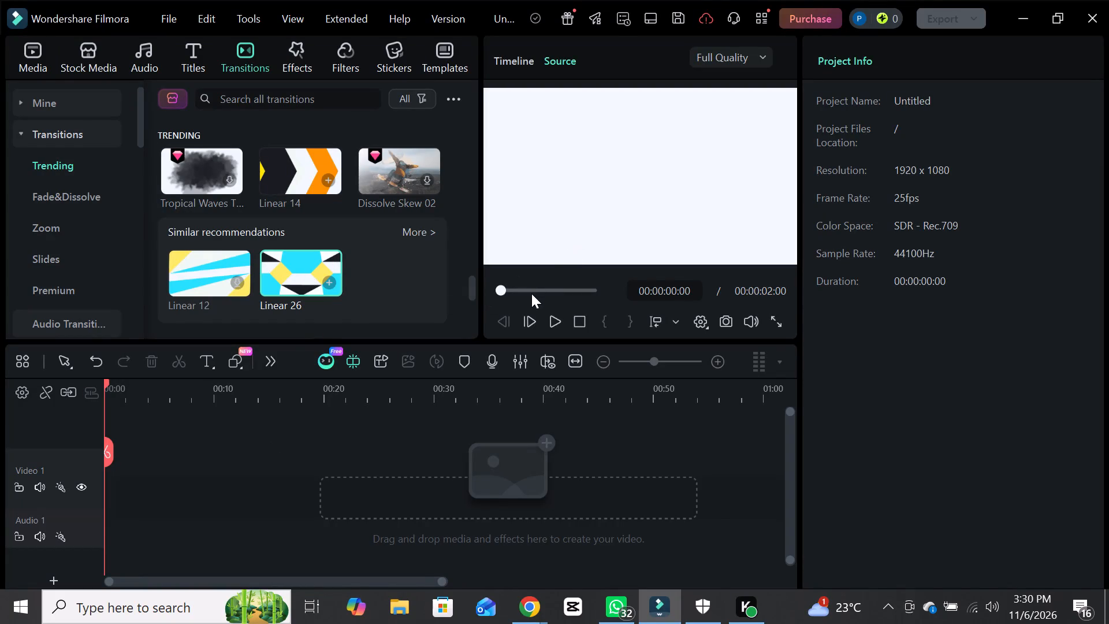
Play the transition preview in the source viewer.
left_click(548, 315)
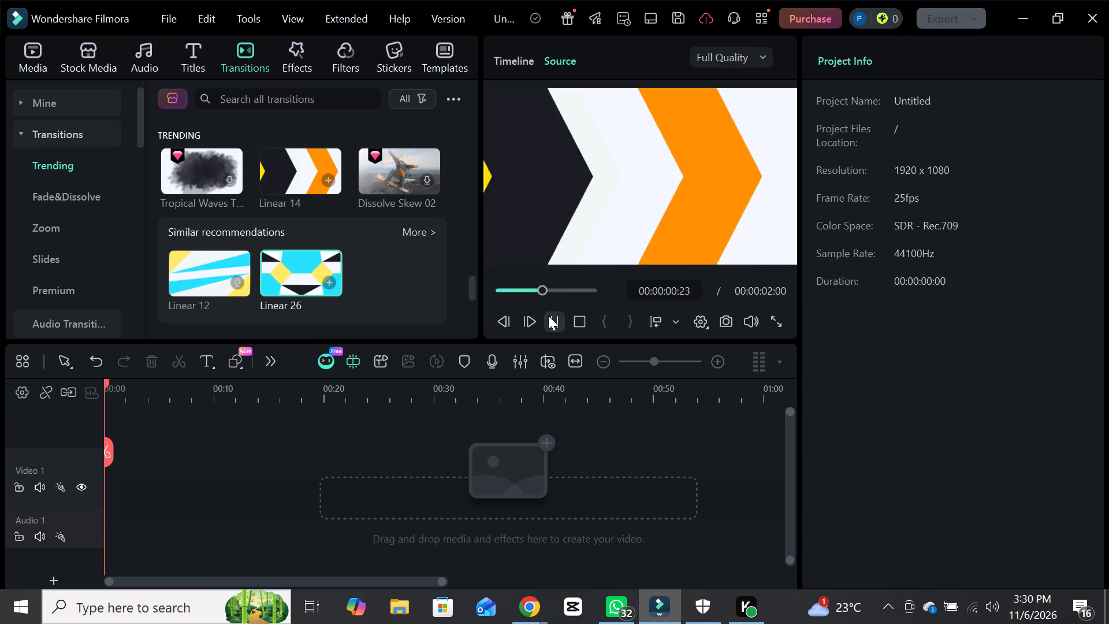
left_click(548, 315)
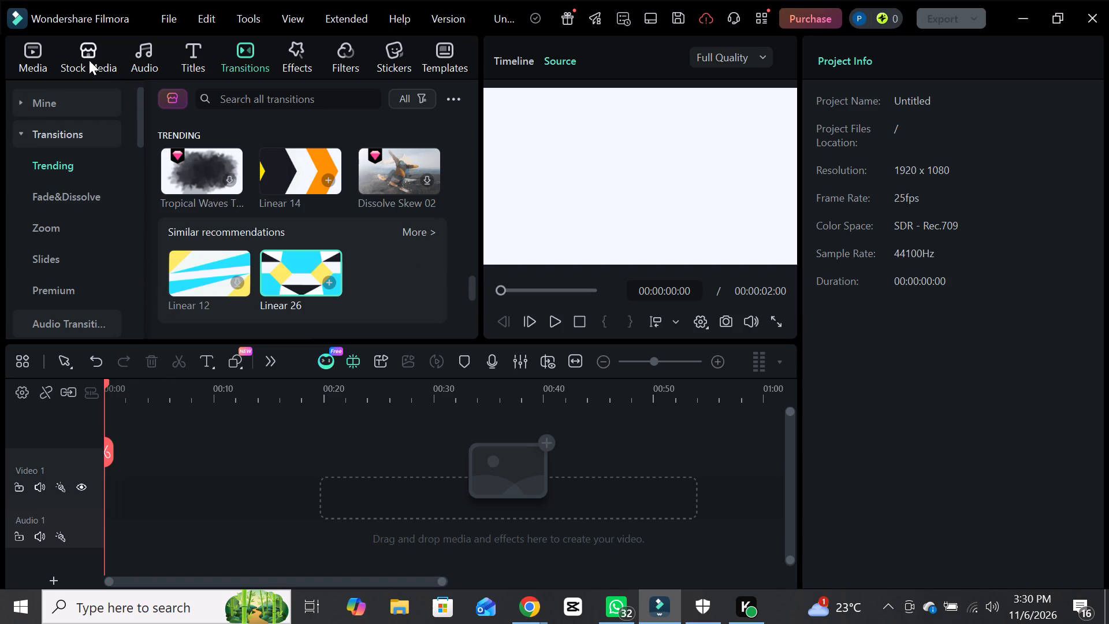
Open the media import dialog and browse the Desktop and its MAAYA folder for files to import.
double_click(31, 50)
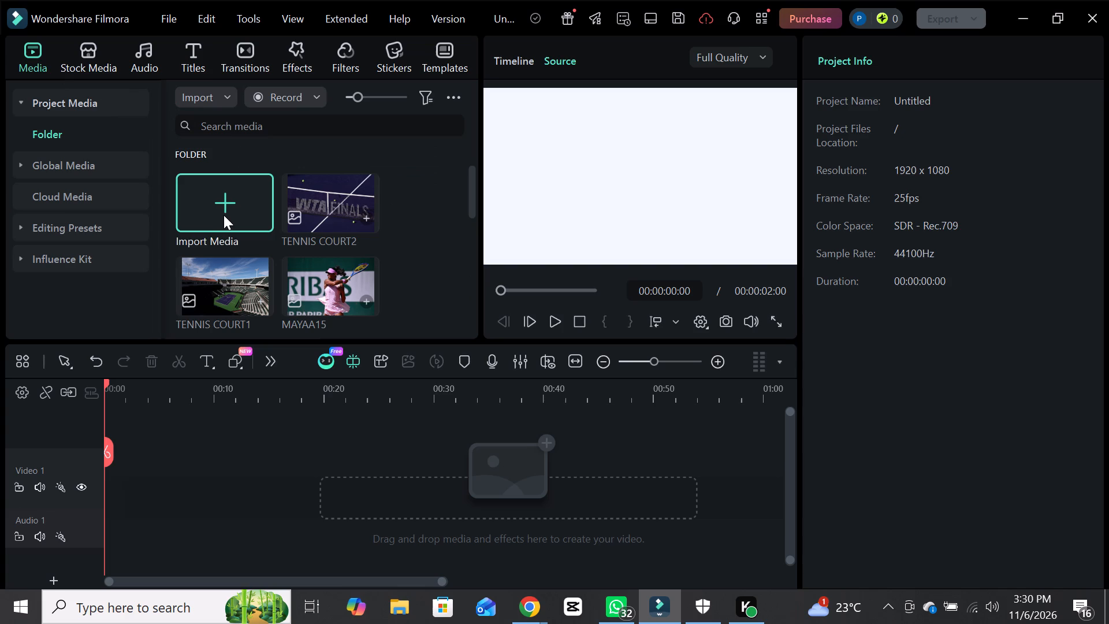
double_click(225, 215)
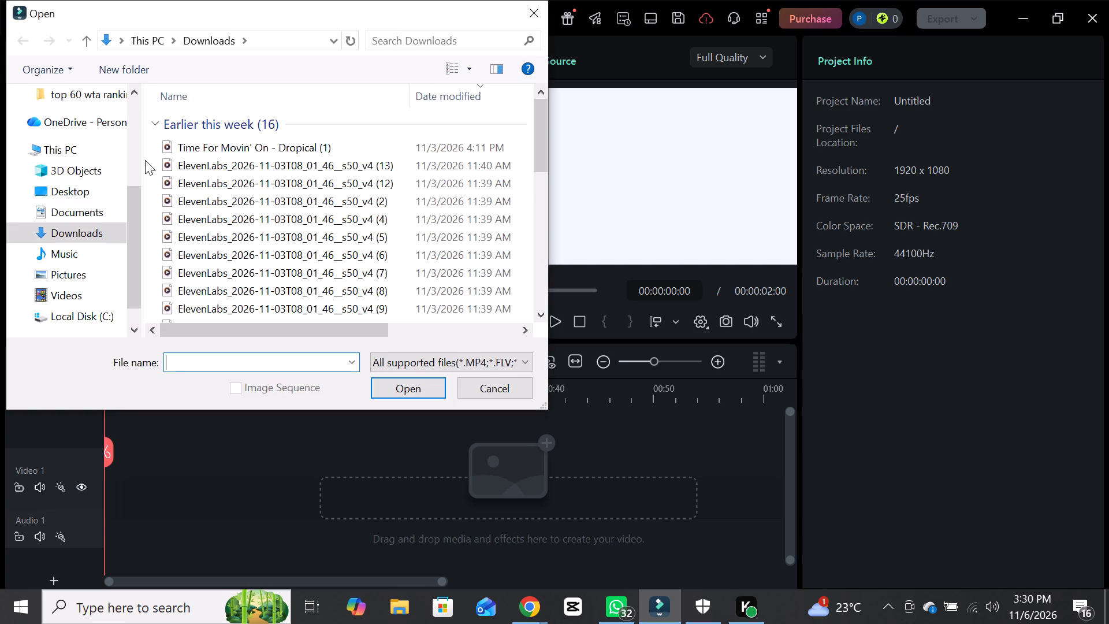
double_click(90, 190)
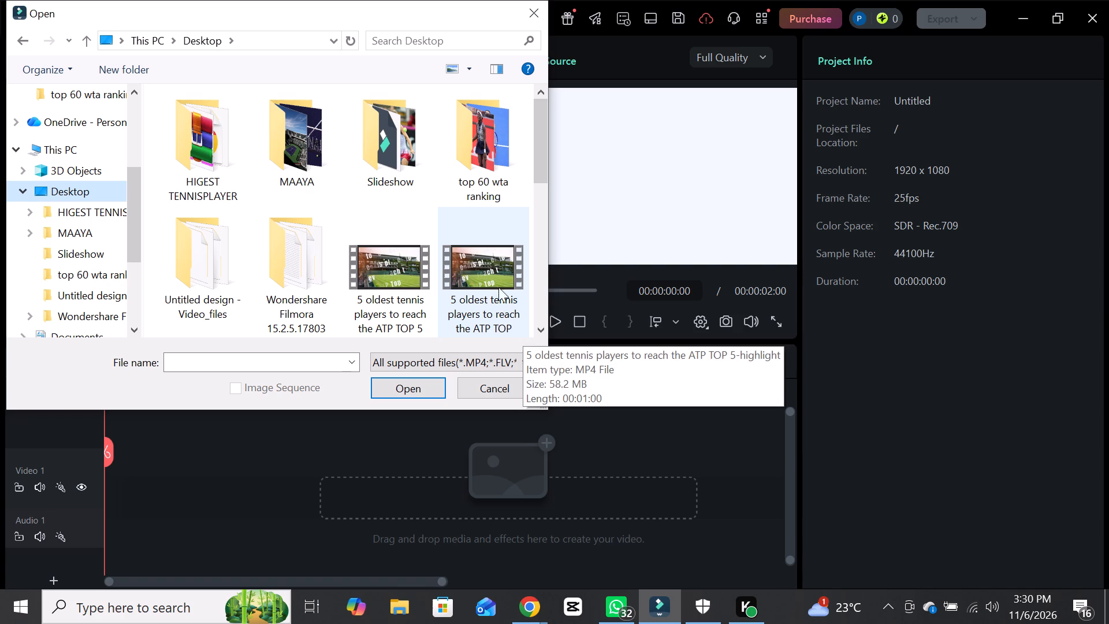
double_click(323, 164)
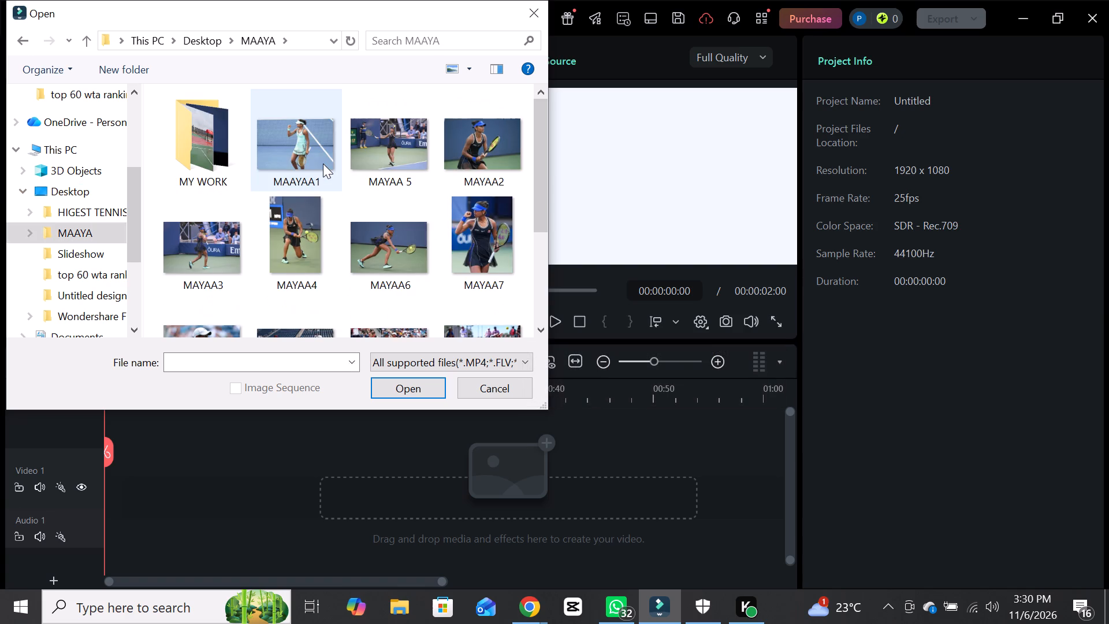
triple_click(537, 326)
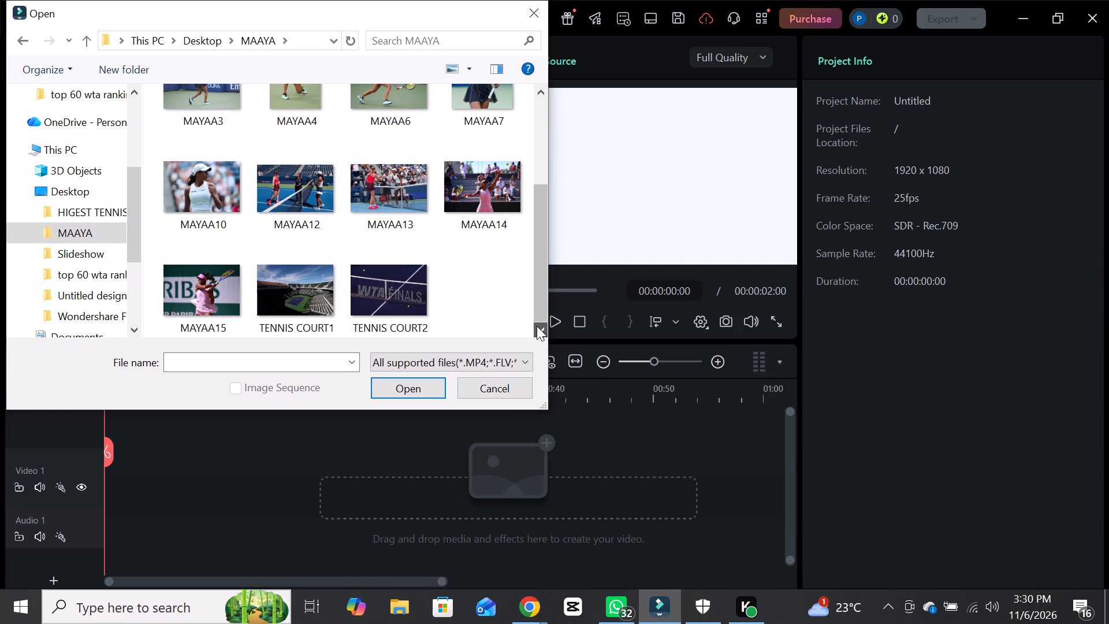
left_click(537, 326)
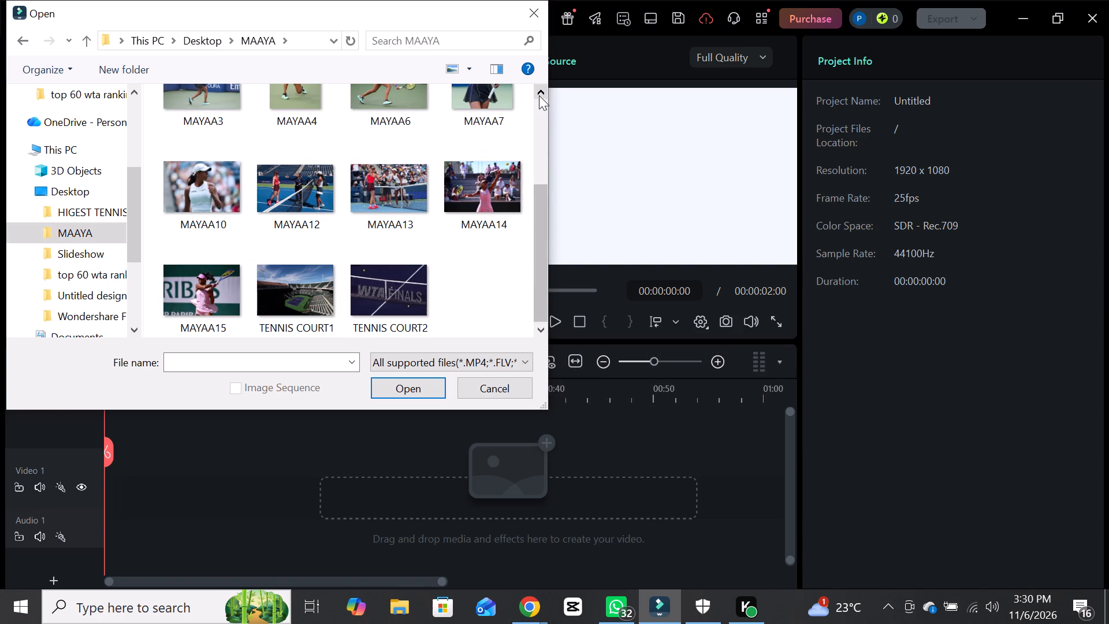
triple_click(539, 95)
left_click(539, 95)
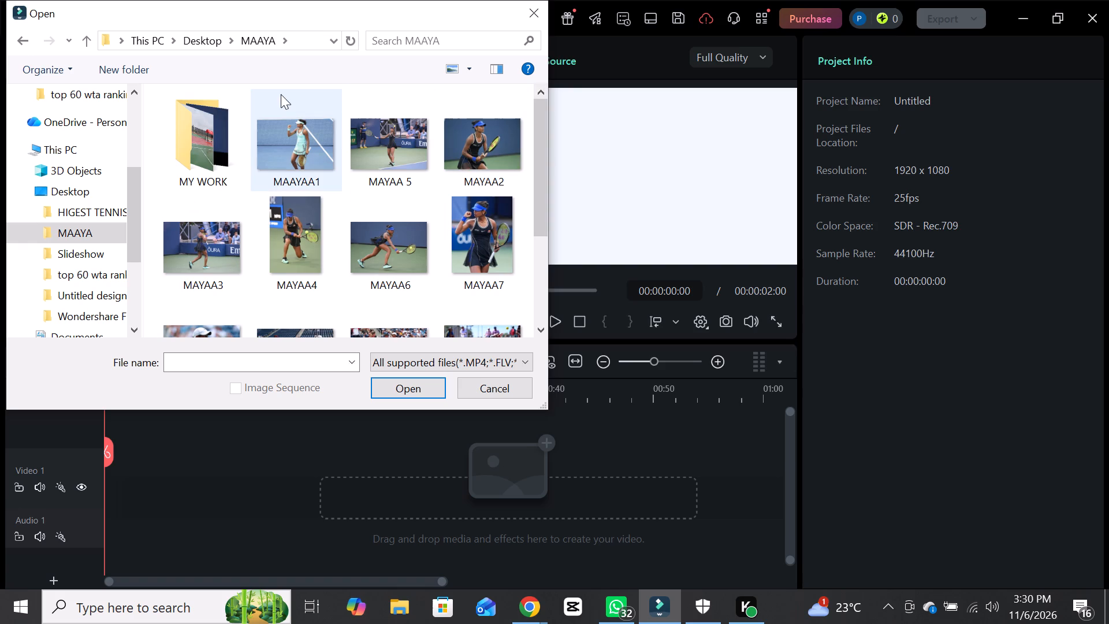
double_click(84, 195)
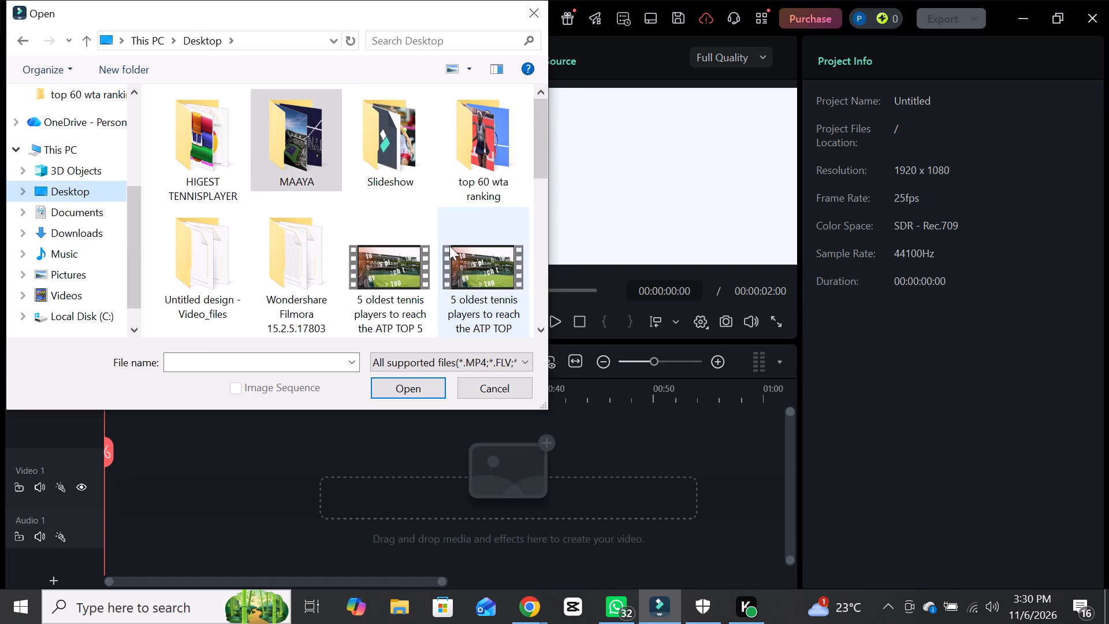
triple_click(542, 329)
left_click(542, 329)
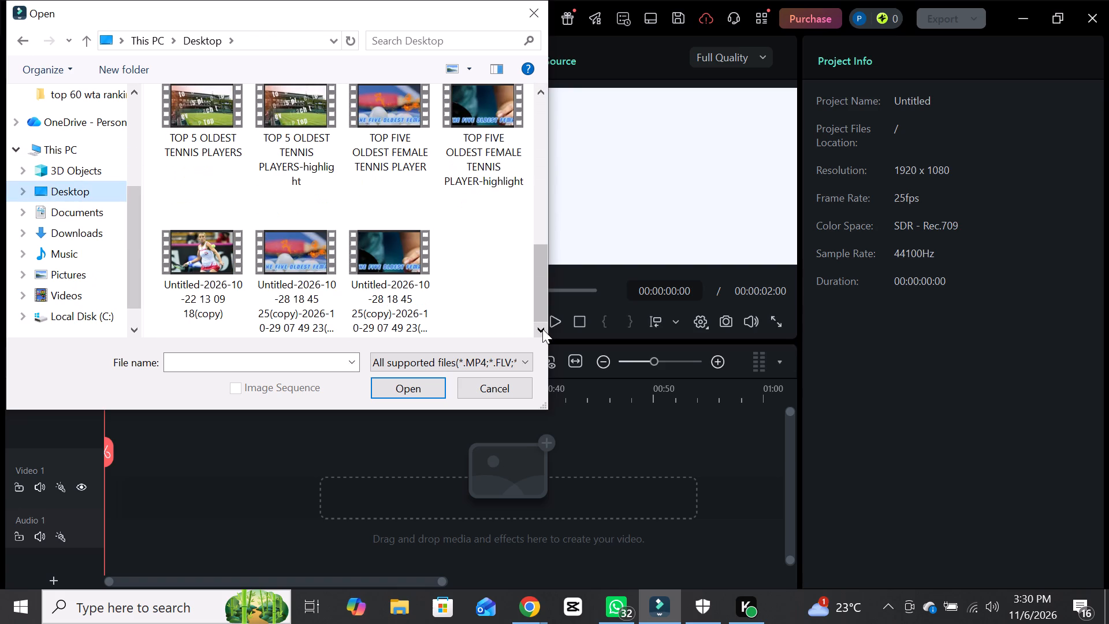
triple_click(542, 329)
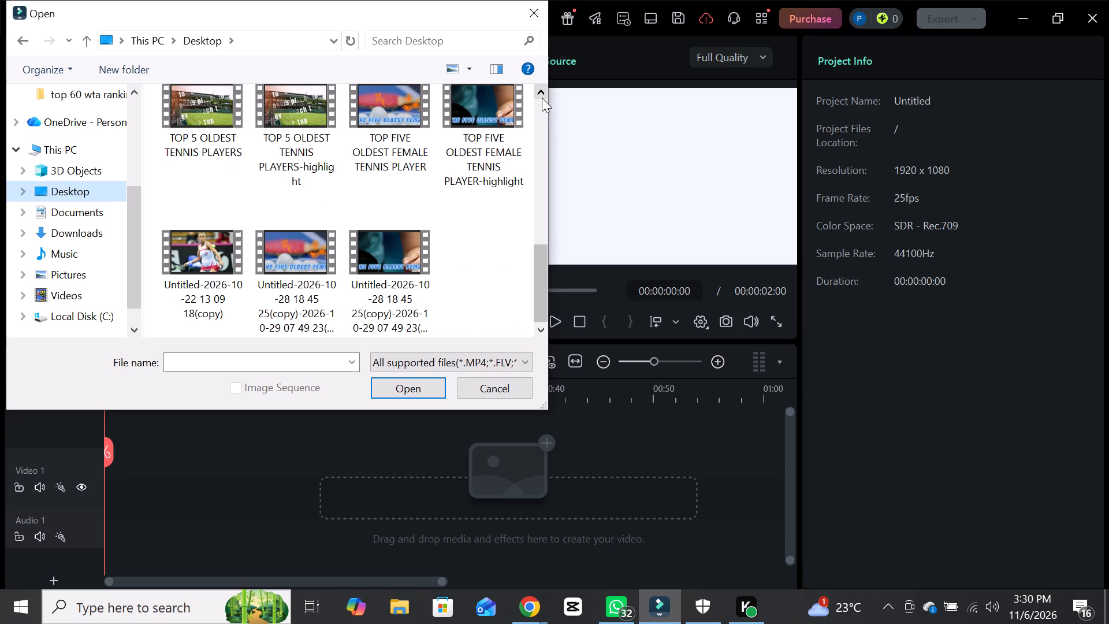
triple_click(540, 87)
triple_click(540, 87)
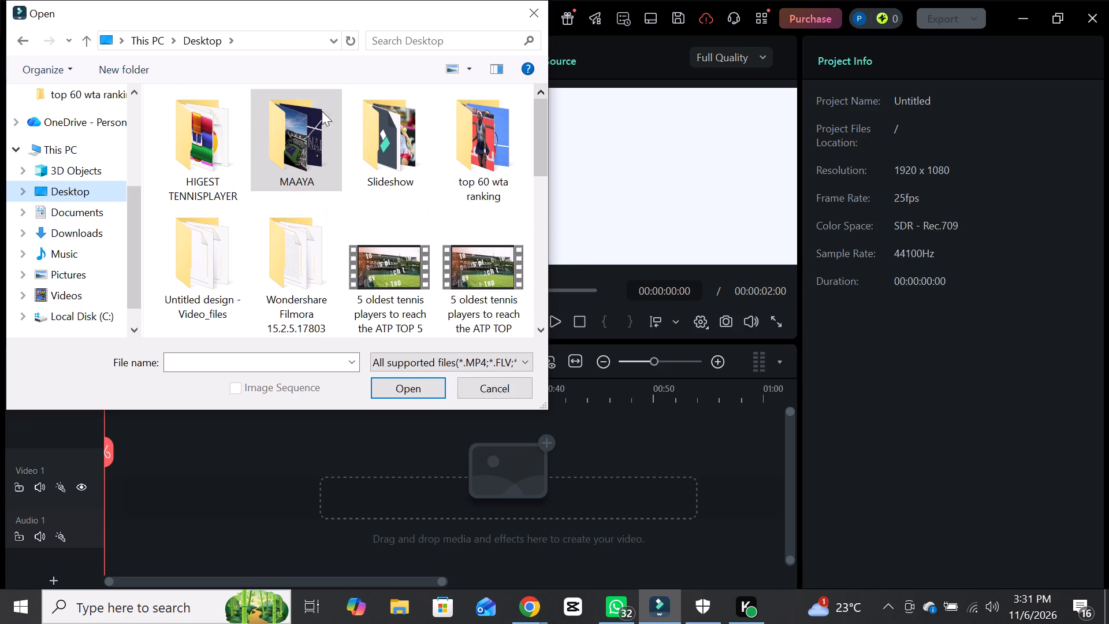
Import the audio file "Time For Movin' On - Dropical (1)" from Downloads into the project media.
double_click(93, 214)
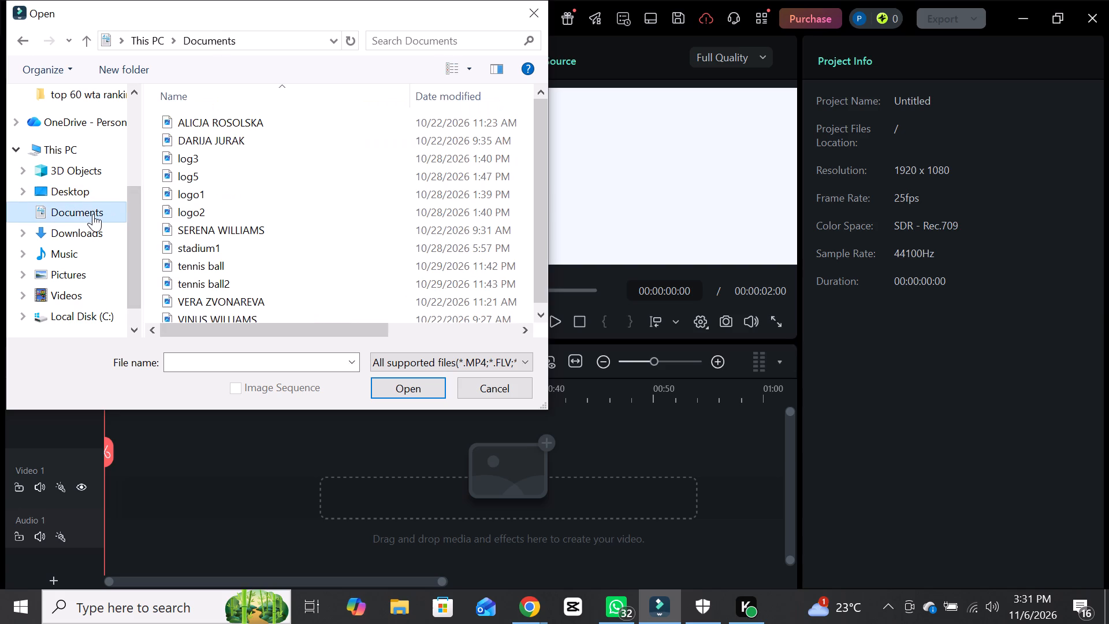
double_click(86, 225)
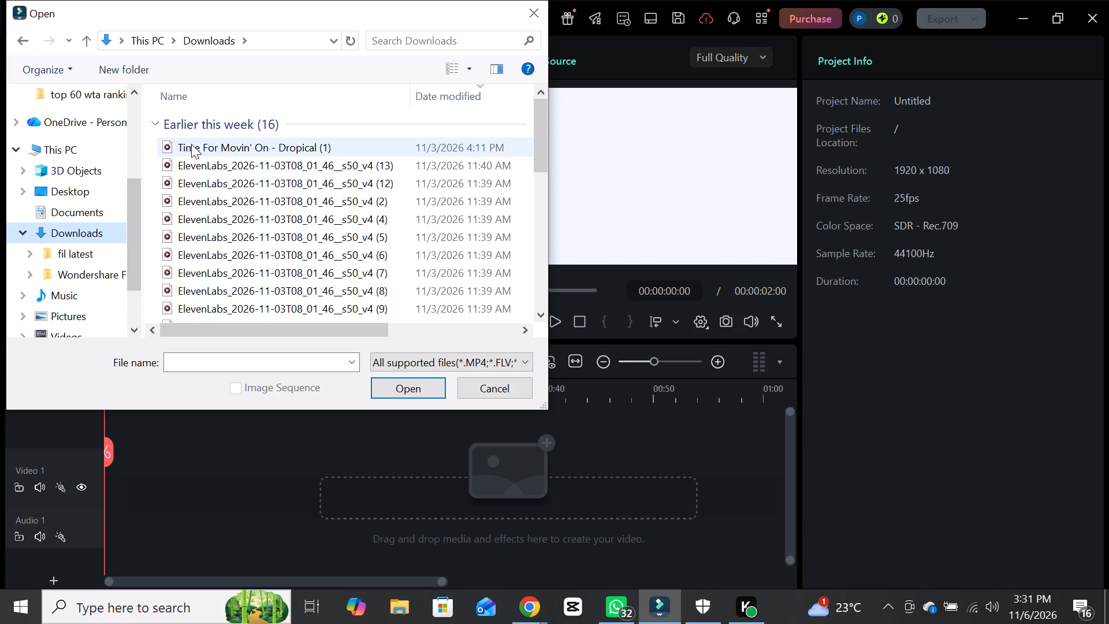
double_click(191, 144)
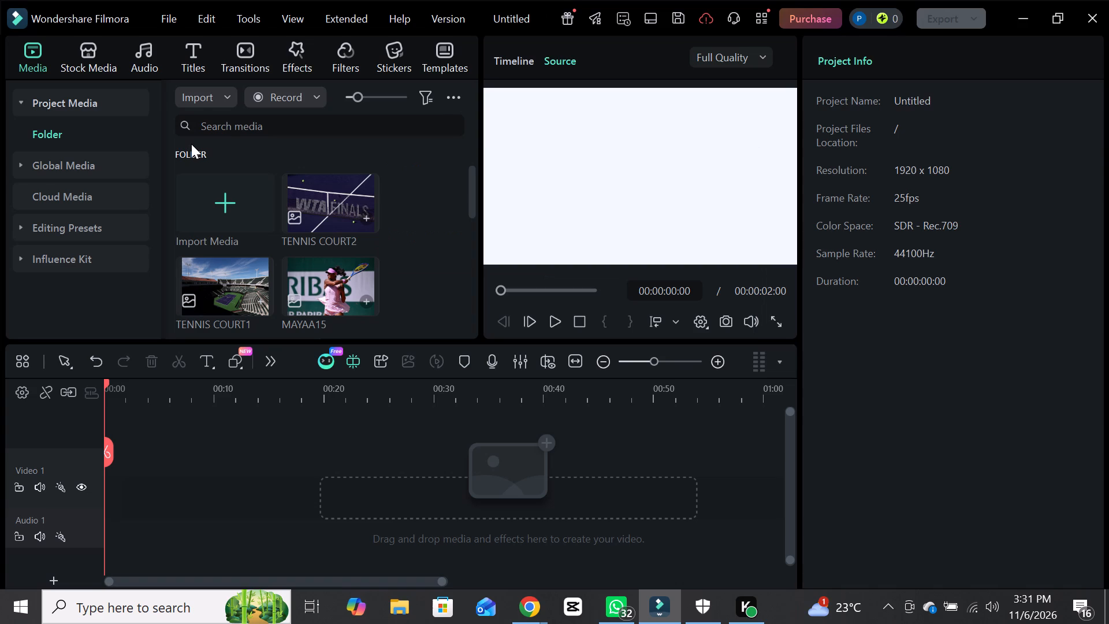
Play the source preview once more.
left_click(552, 317)
Import the sunset image 1d39ca4b35 from the Desktop folder "Untitled design - Video_files" into the project media.
double_click(251, 190)
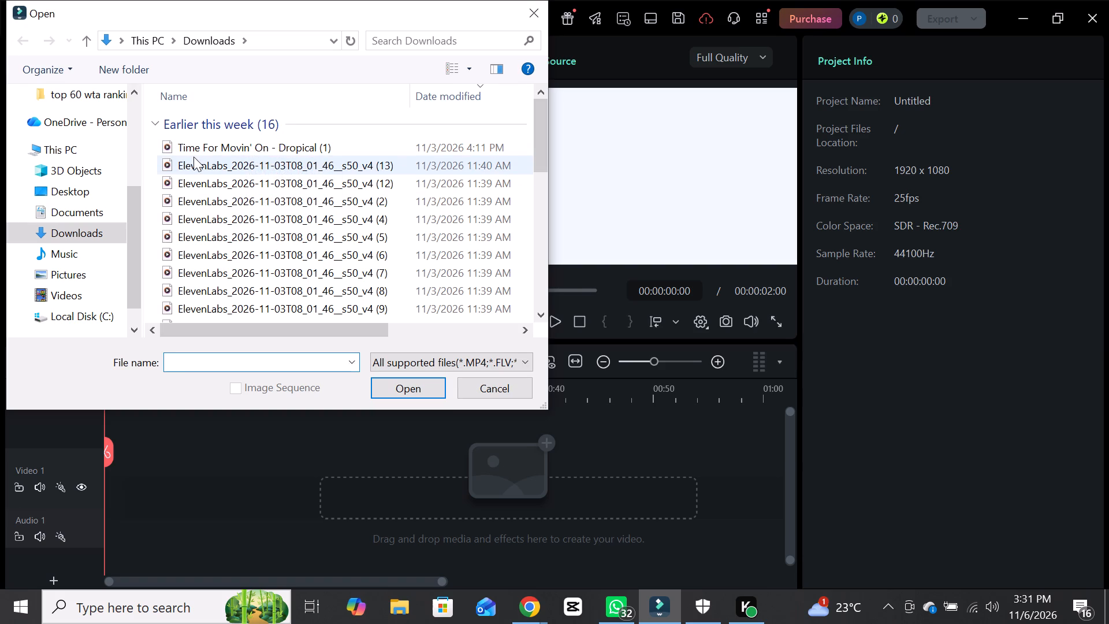
double_click(101, 199)
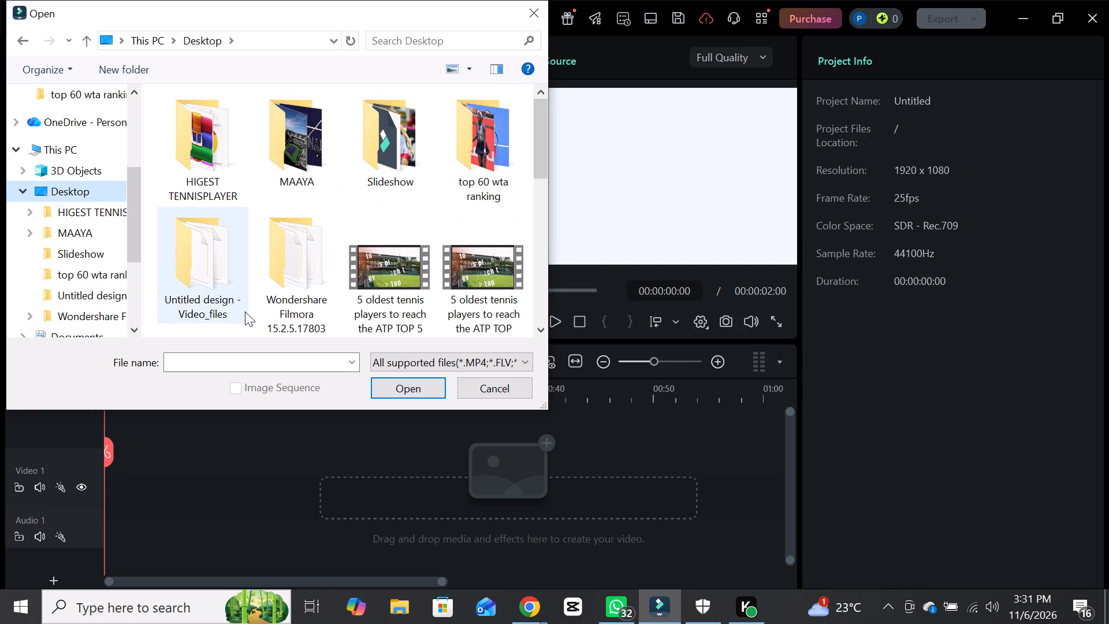
triple_click(230, 303)
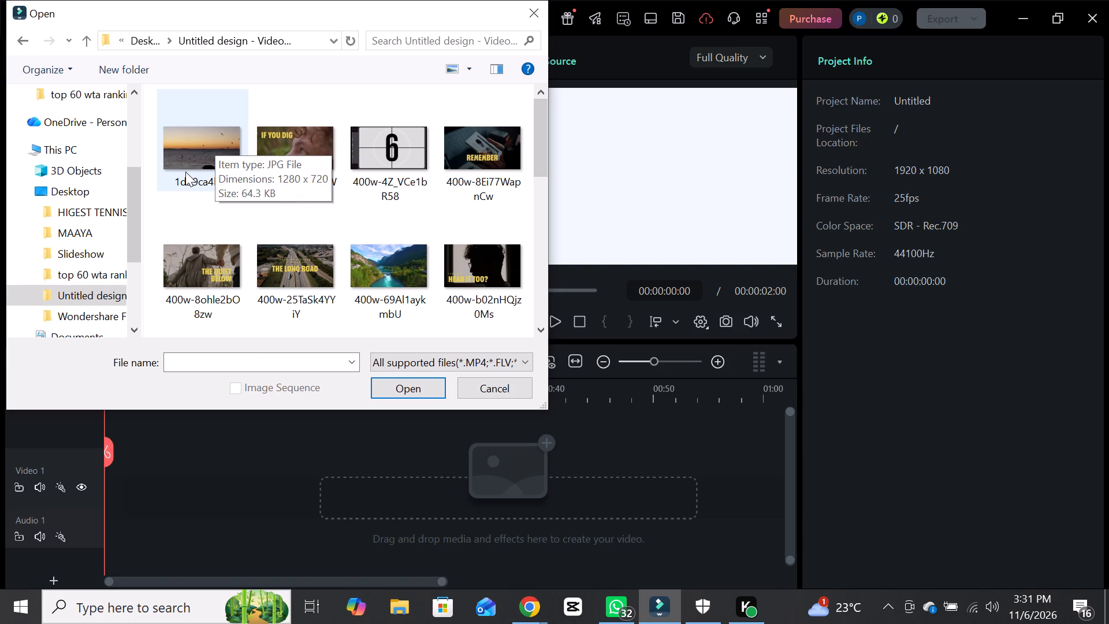
double_click(199, 155)
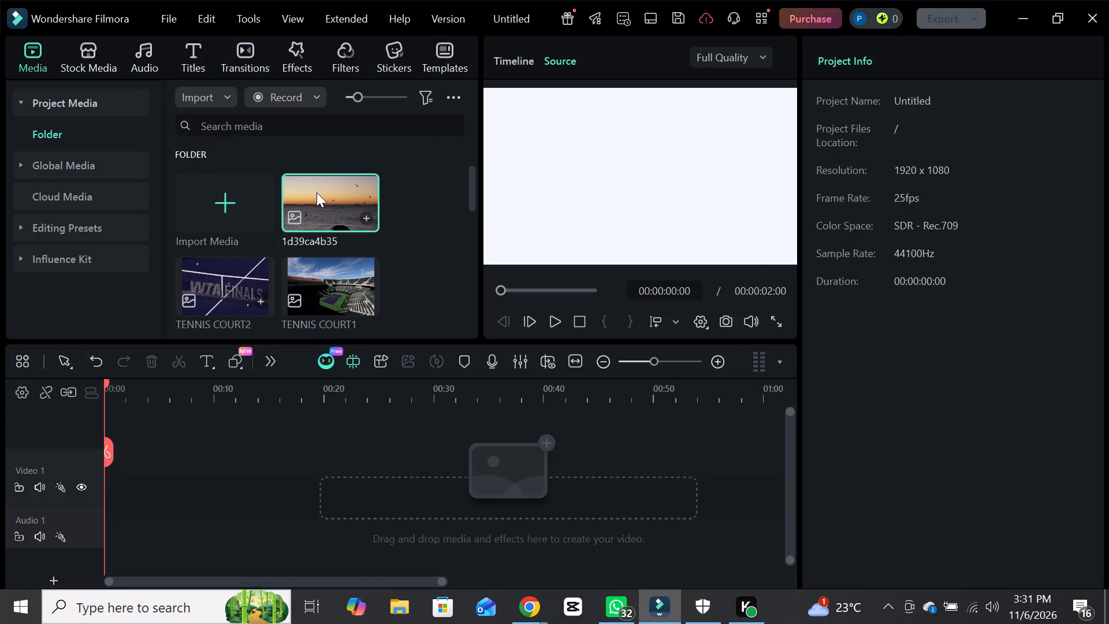
Add the sunset image 1d39ca4b35 to the Video 1 track twice, as two consecutive clips.
left_click(362, 214)
double_click(362, 217)
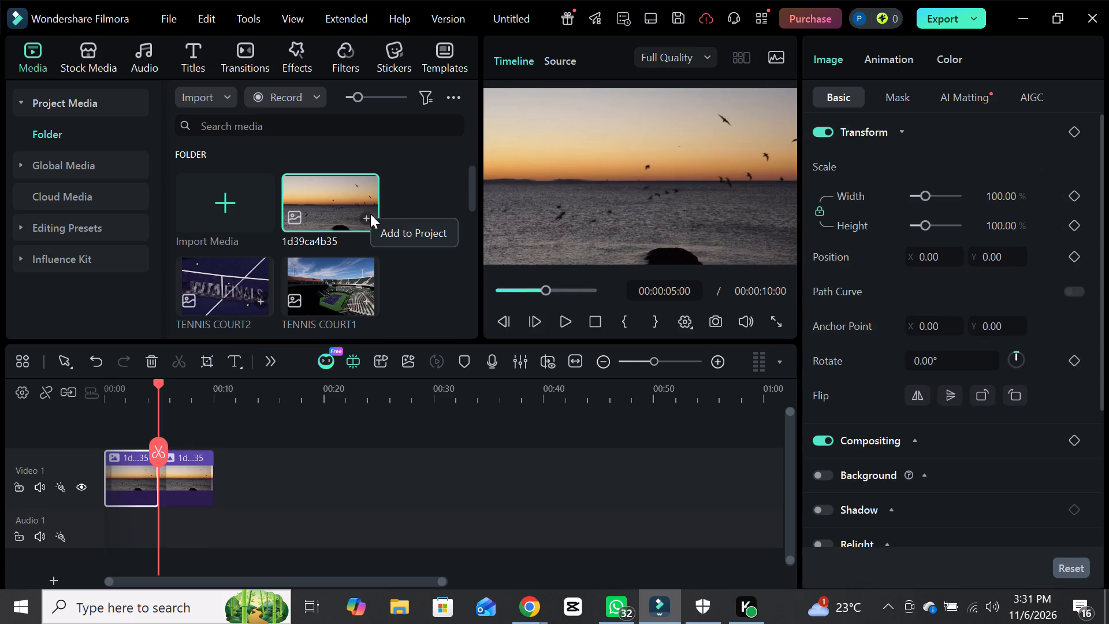
Play the timeline from the start to review the two image clips, returning the playhead to 00:00 for a second playback.
left_click(499, 291)
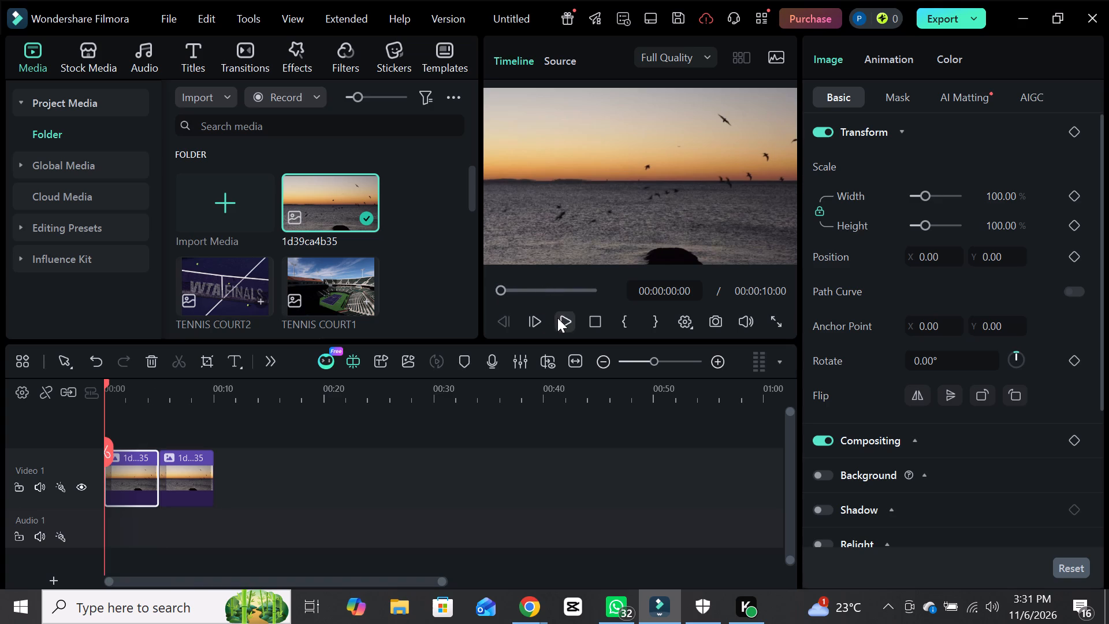
left_click(557, 318)
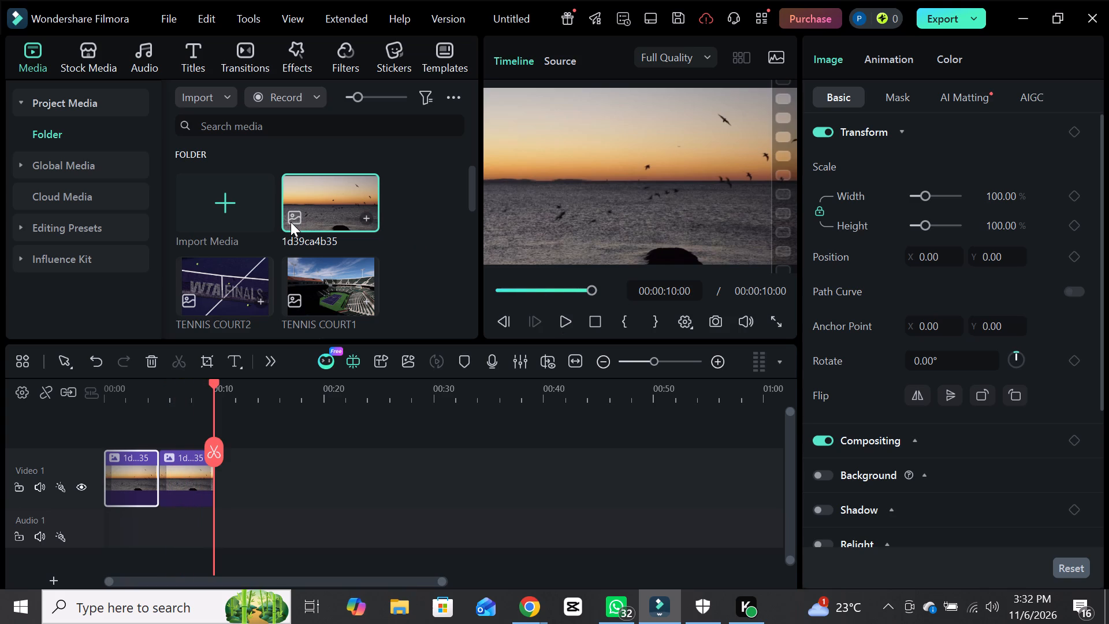
left_click_drag(211, 466, 160, 466)
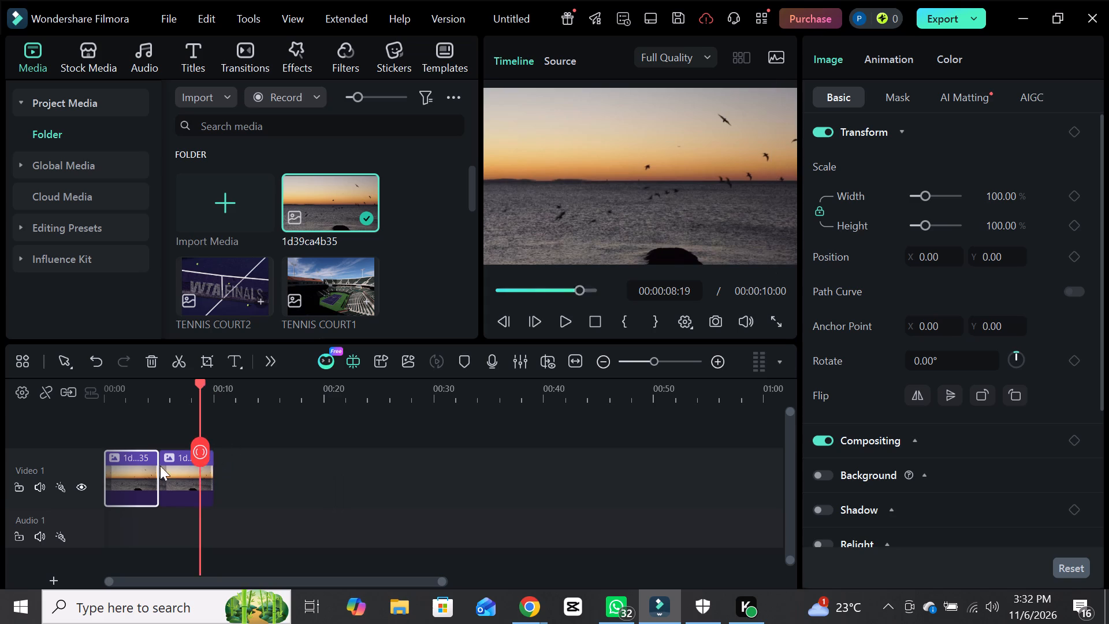
left_click_drag(160, 466, 95, 466)
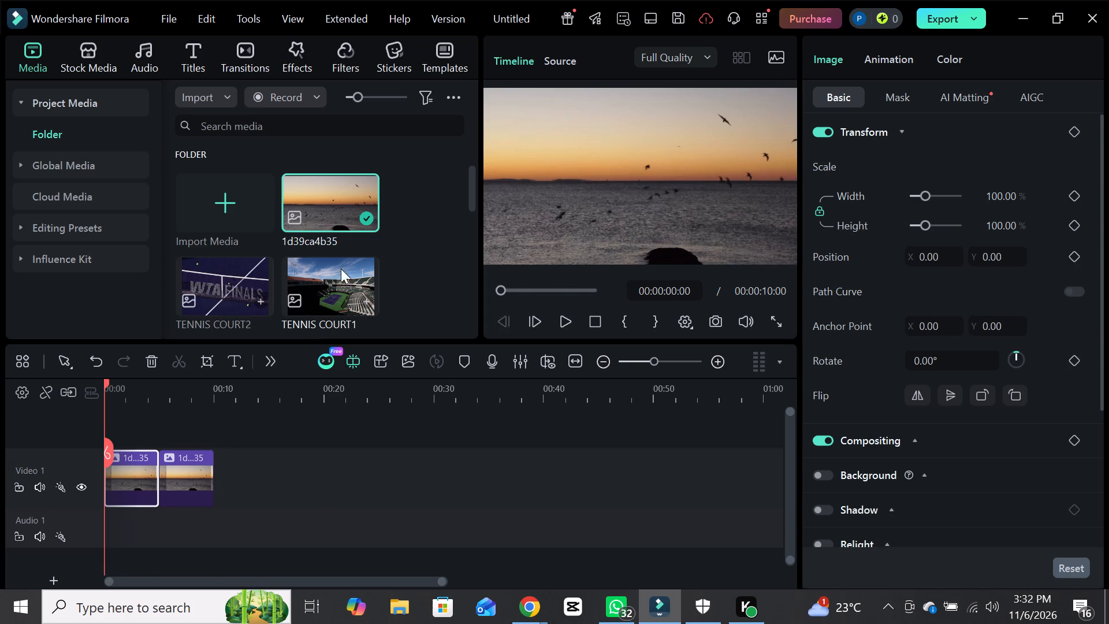
left_click(567, 319)
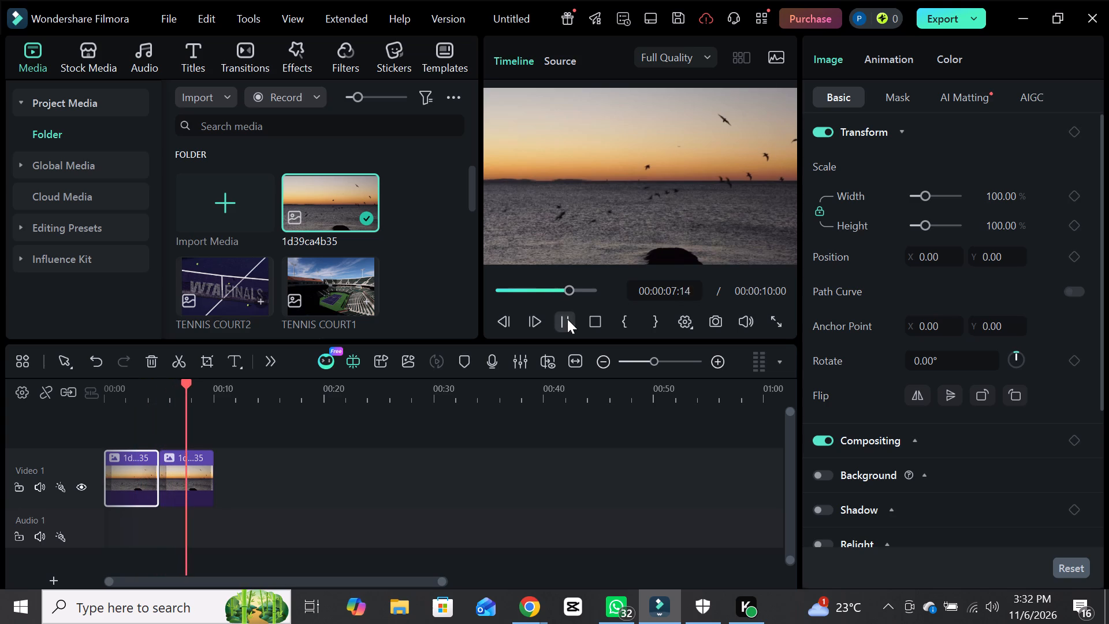
left_click(567, 319)
left_click(567, 319)
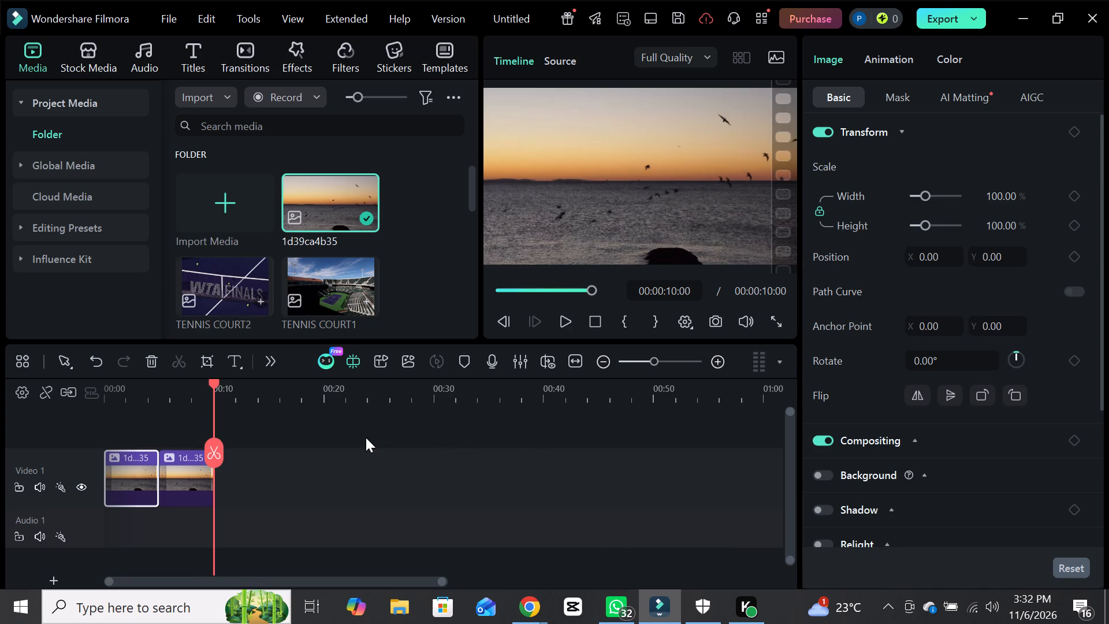
Import the audio file "Time For Movin' On - Dropical (1)" from Downloads into the project media again.
double_click(232, 214)
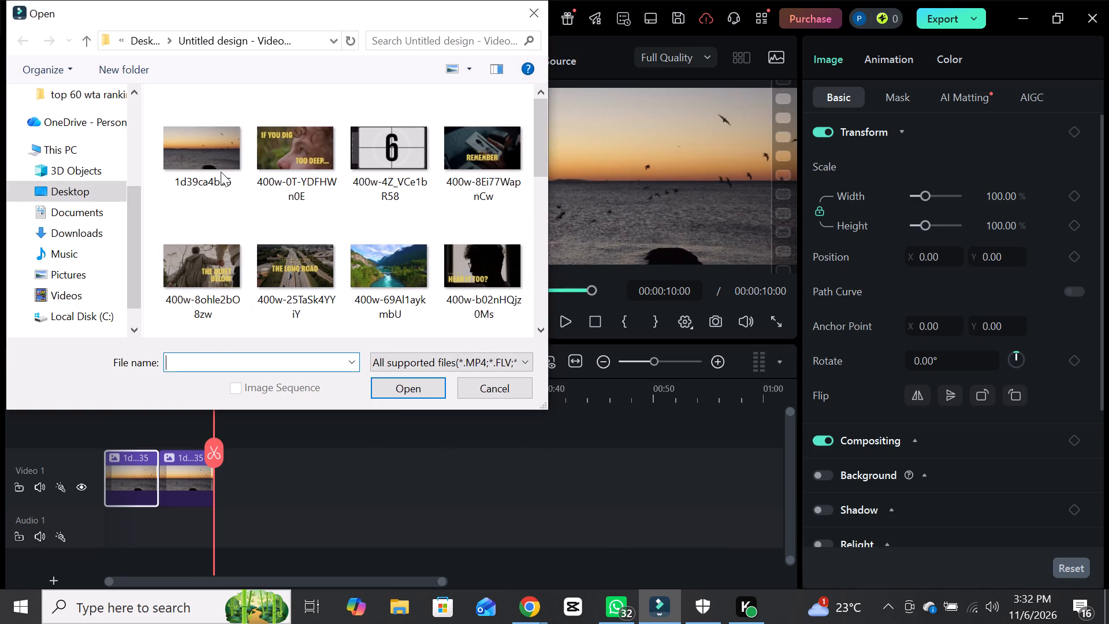
left_click(221, 172)
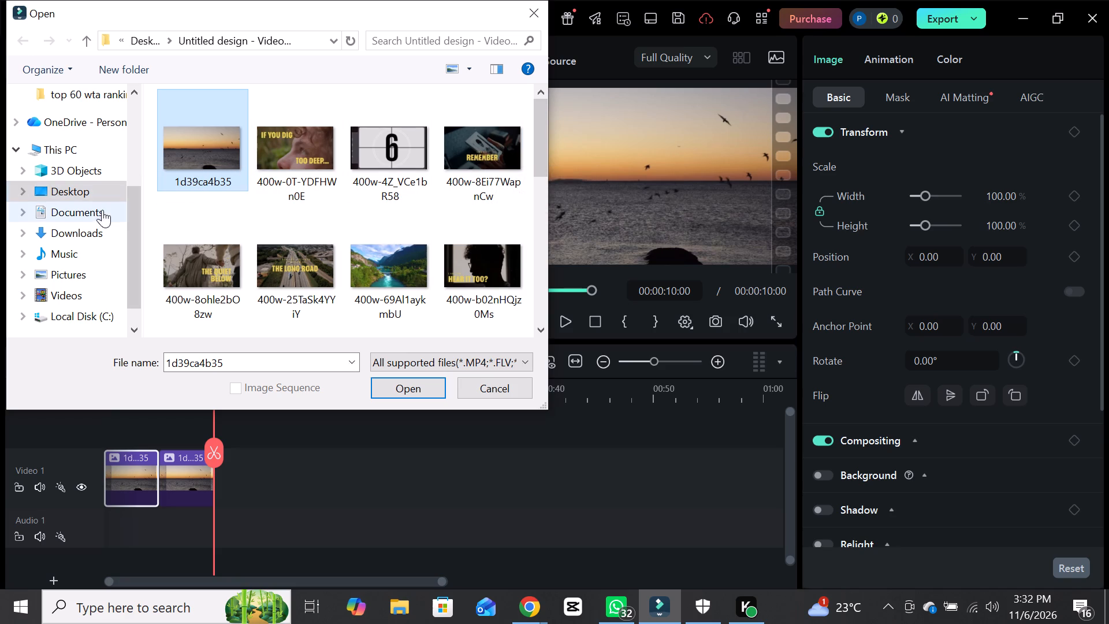
double_click(88, 227)
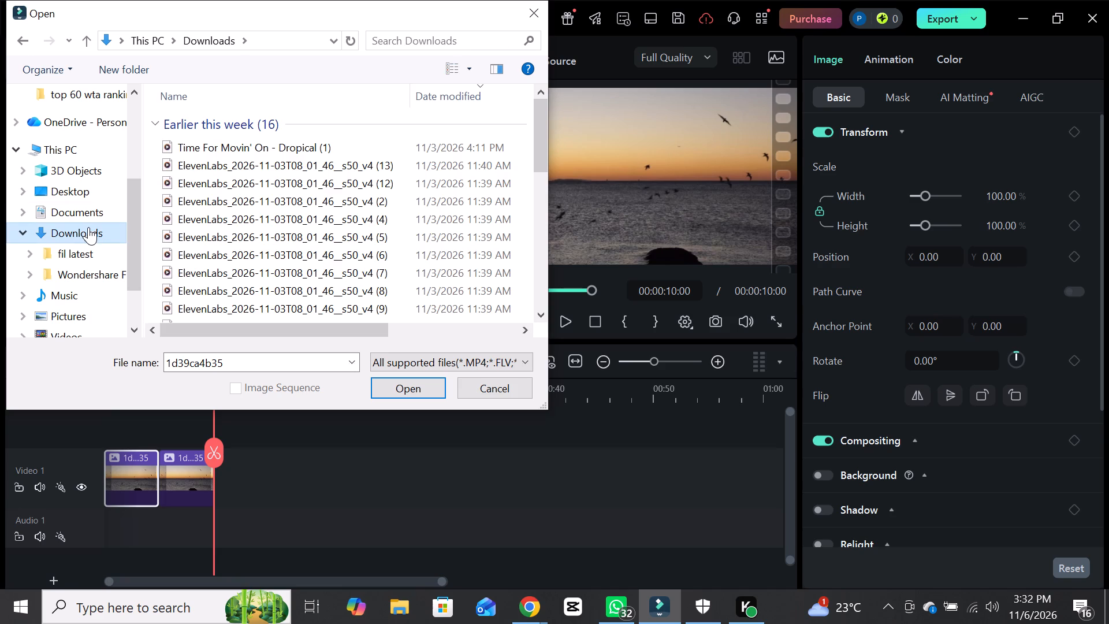
triple_click(196, 139)
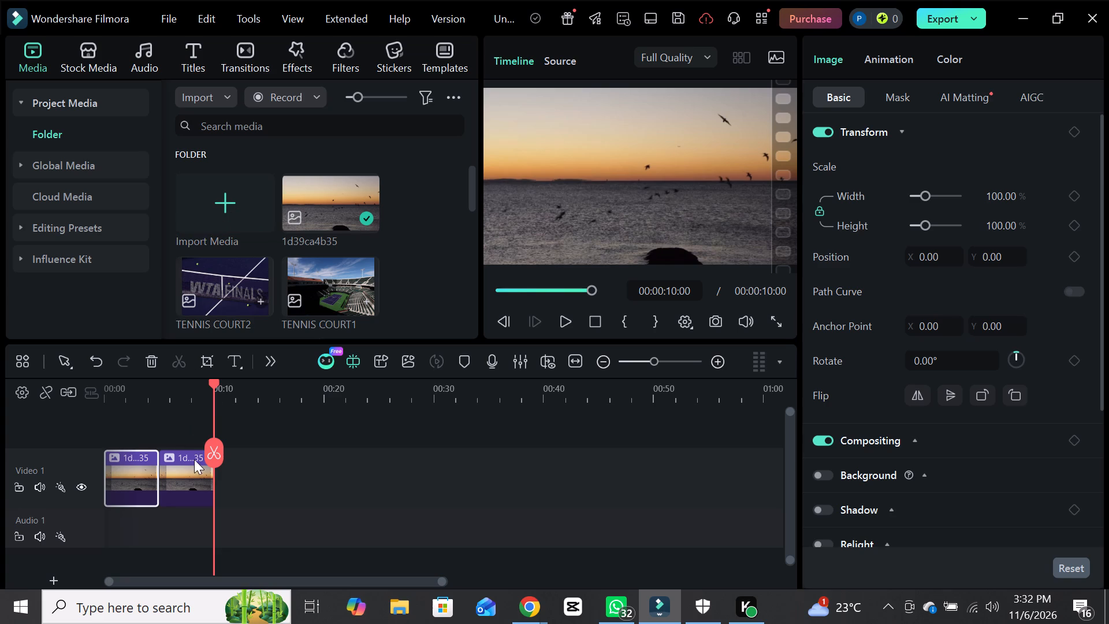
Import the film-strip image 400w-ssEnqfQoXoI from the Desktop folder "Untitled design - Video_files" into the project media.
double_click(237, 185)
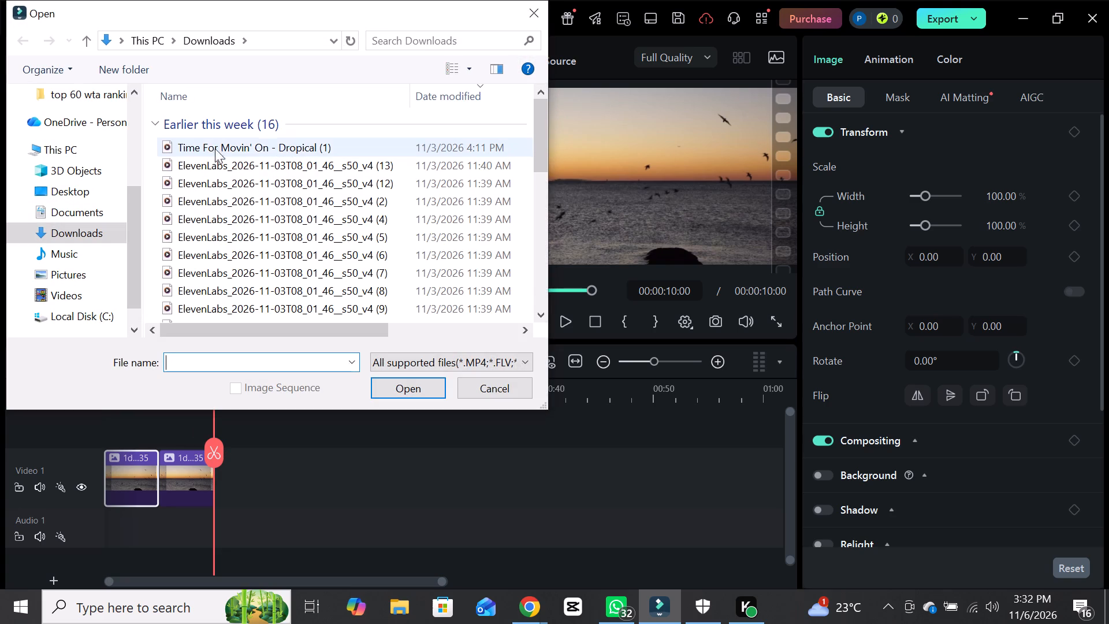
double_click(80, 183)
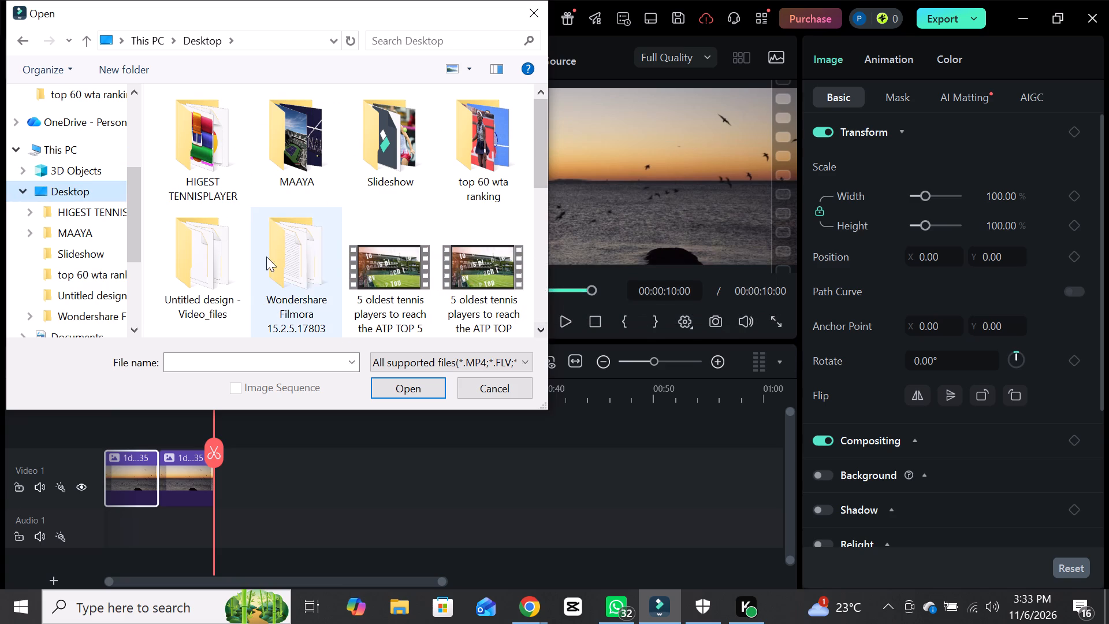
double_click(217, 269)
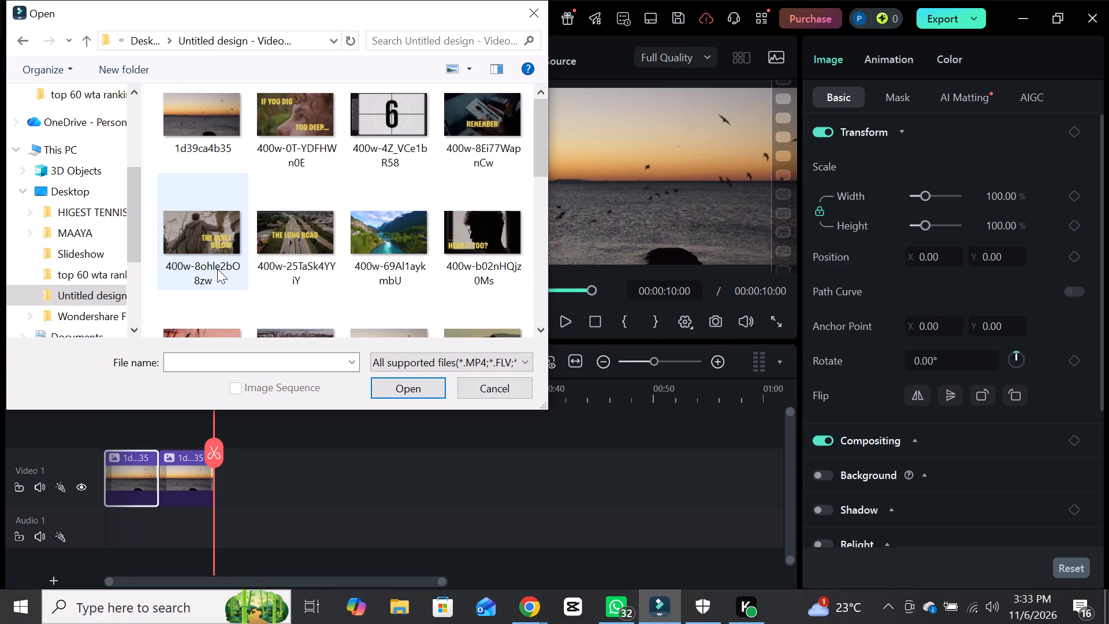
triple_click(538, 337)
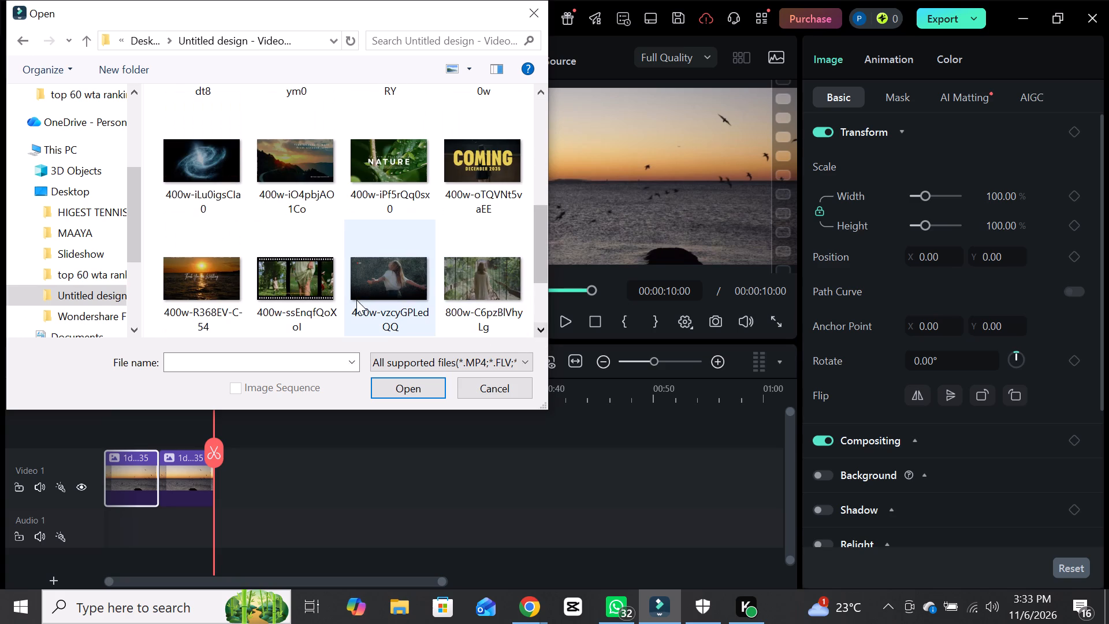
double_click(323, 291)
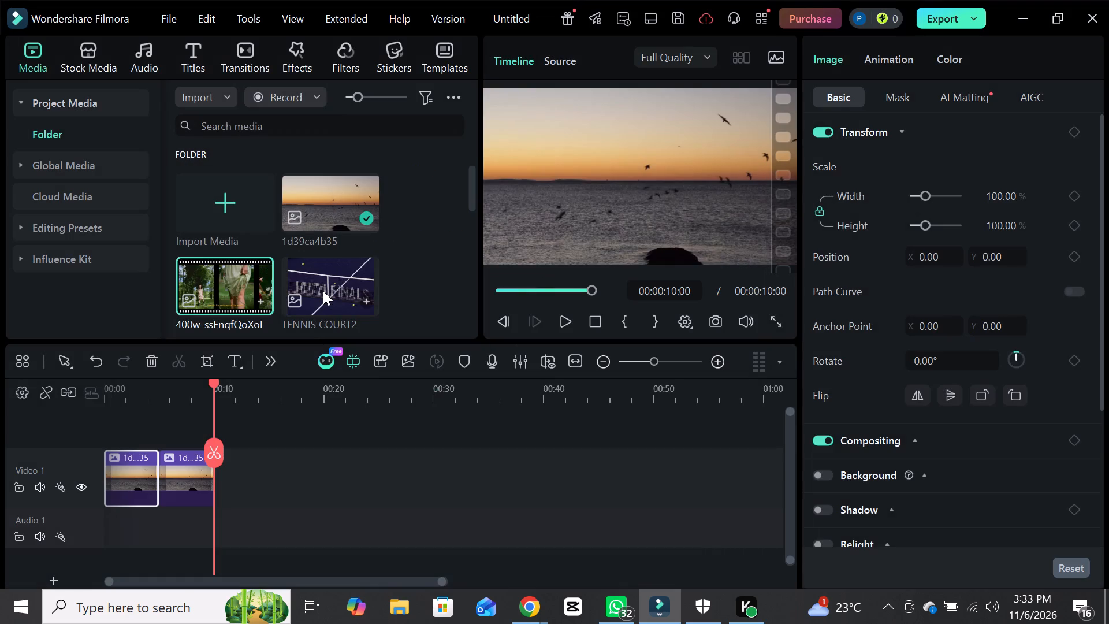
Preview the imported film-strip image 400w-ssEnqfQoXoI in the source viewer.
double_click(237, 286)
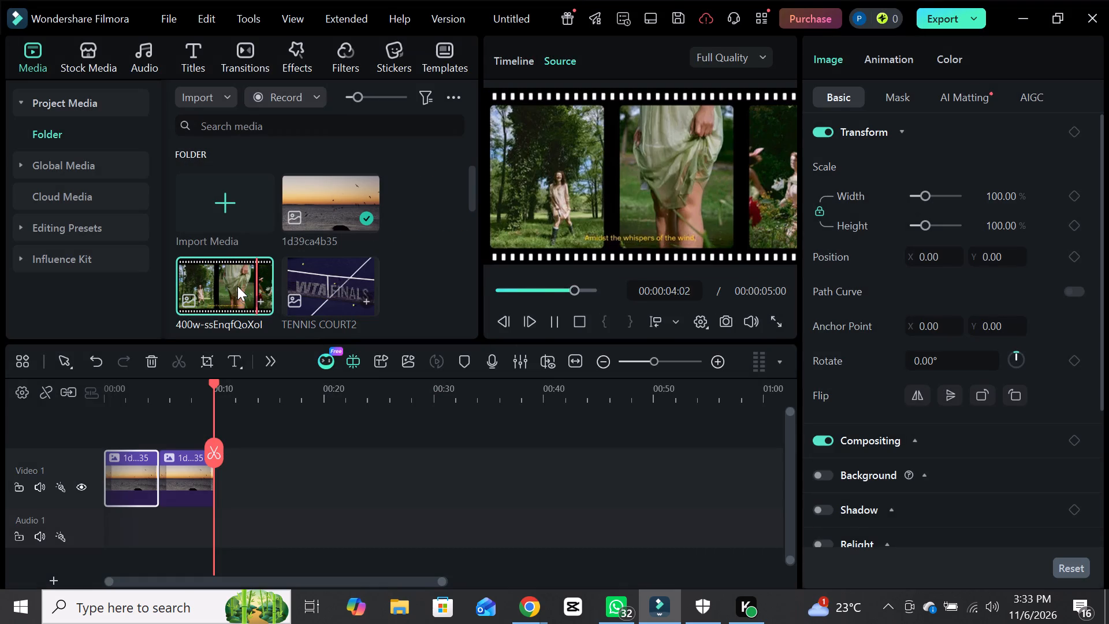
right_click(237, 286)
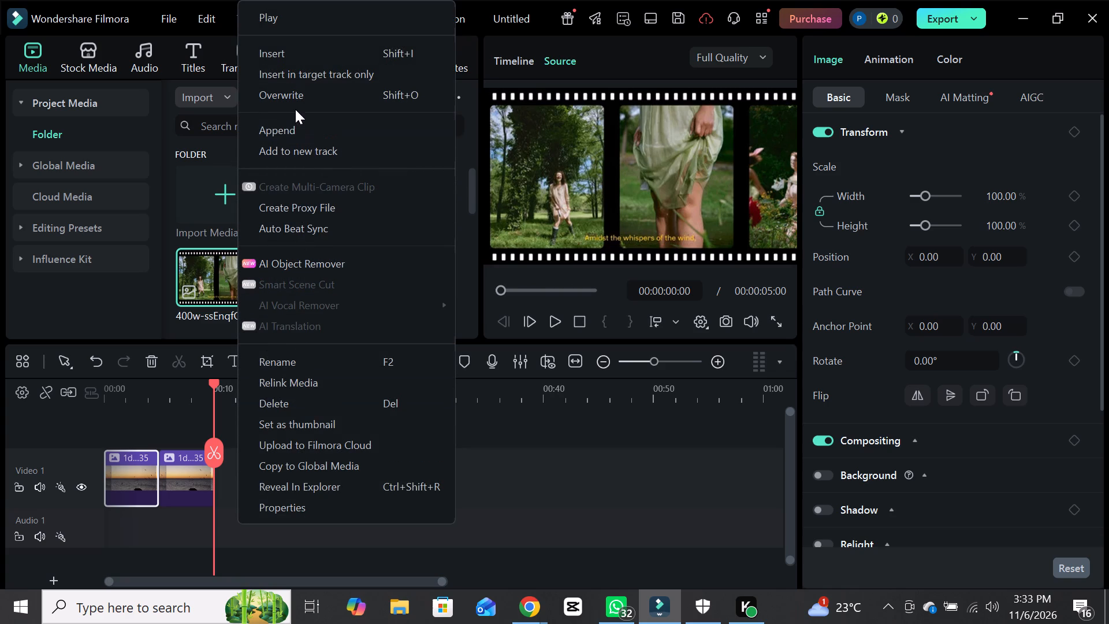
left_click(518, 224)
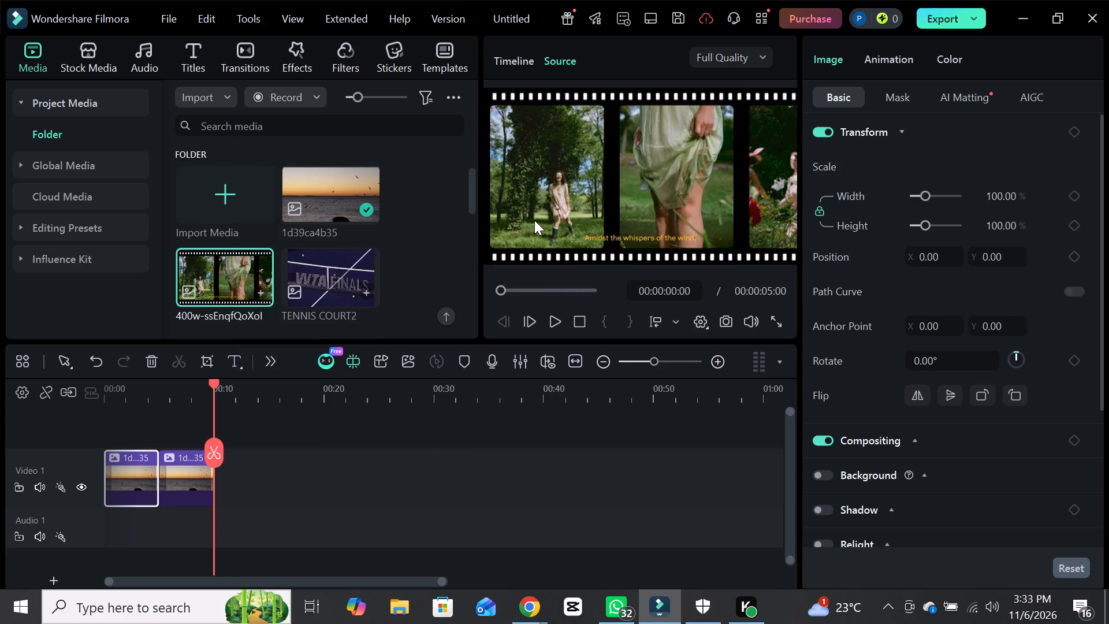
left_click(542, 221)
right_click(542, 221)
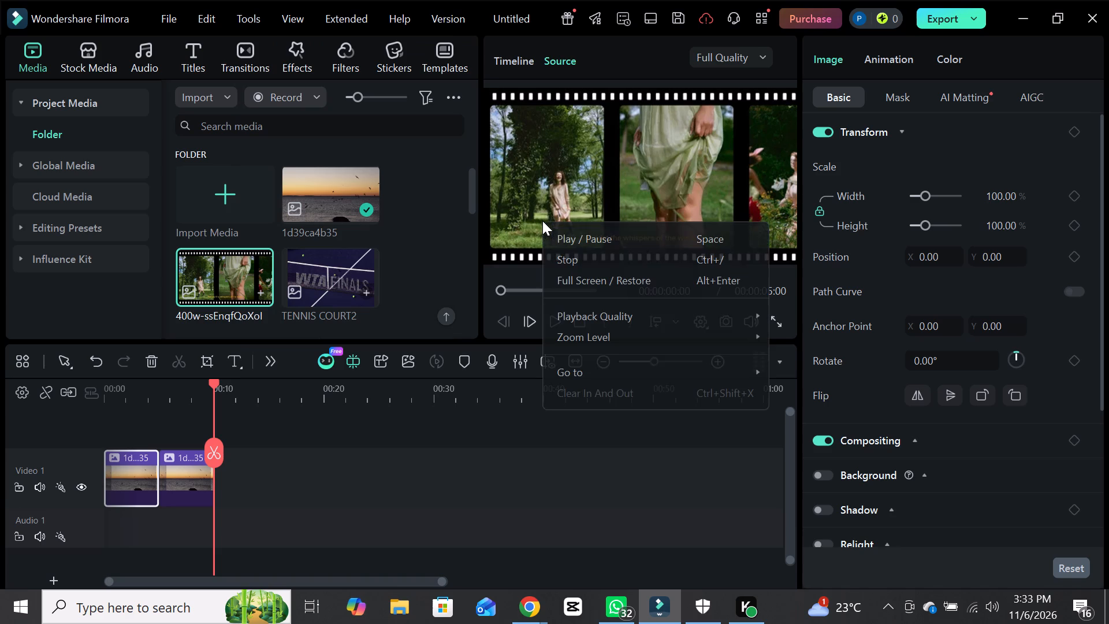
left_click(541, 187)
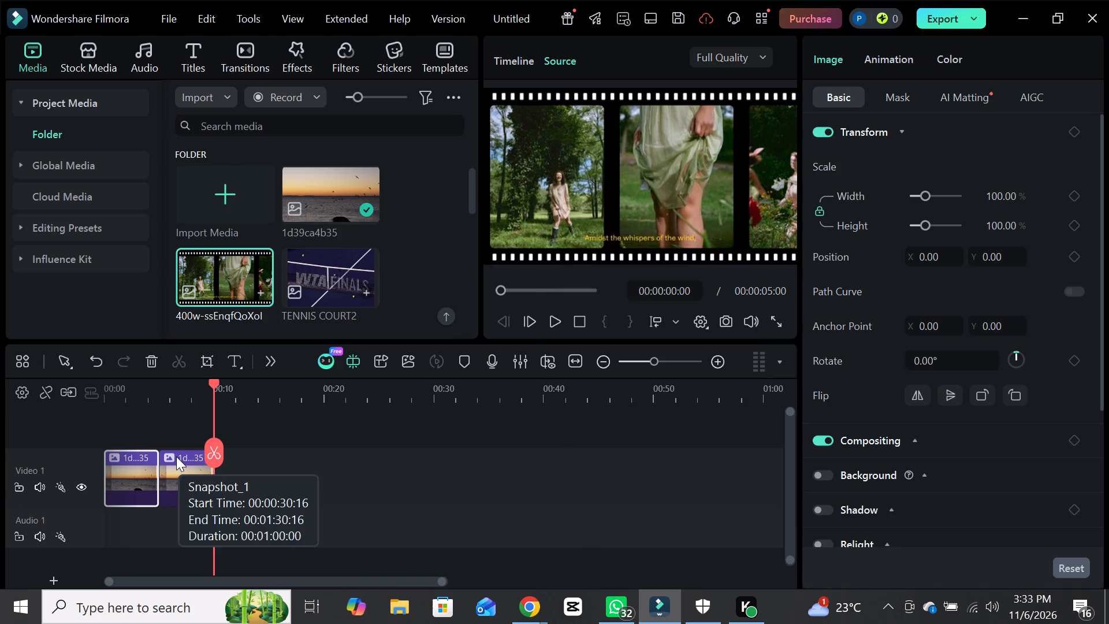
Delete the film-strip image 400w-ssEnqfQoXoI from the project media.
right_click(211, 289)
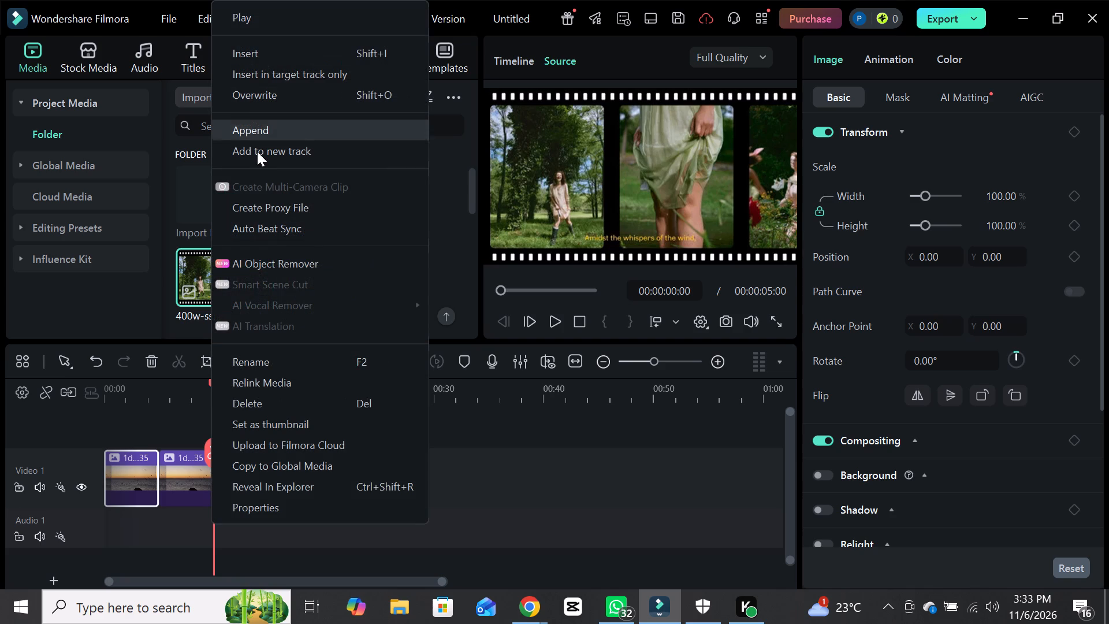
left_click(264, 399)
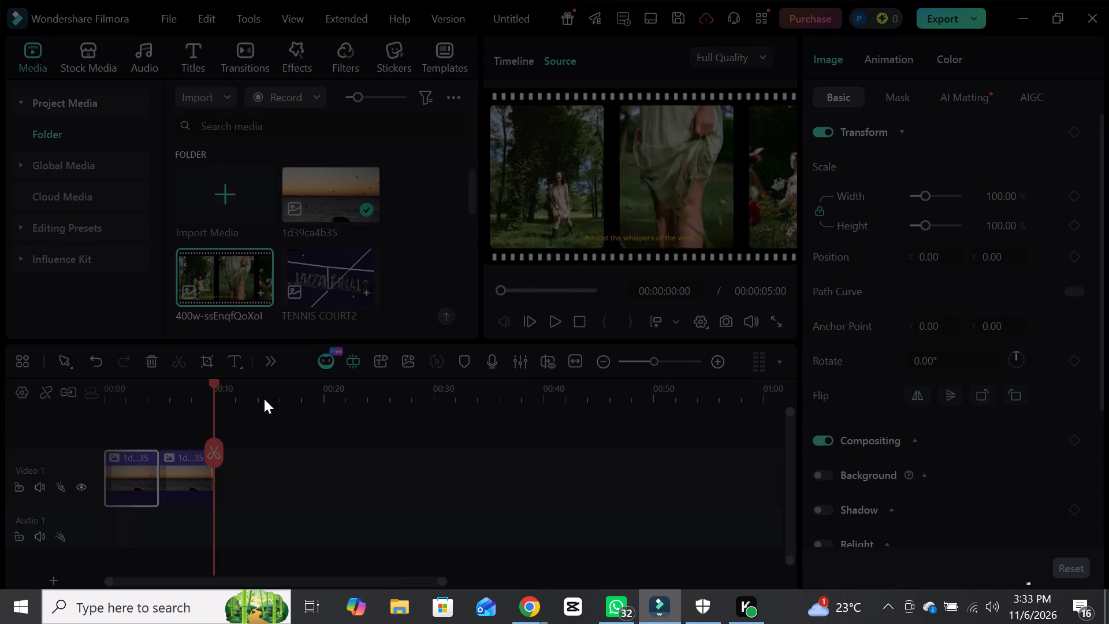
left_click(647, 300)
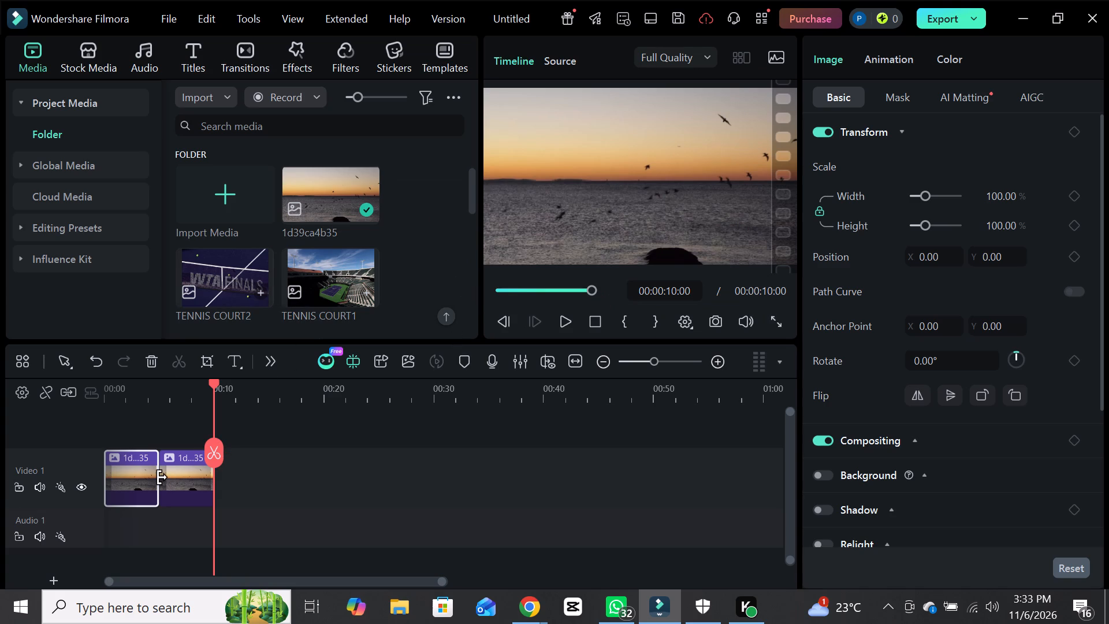
Delete both sunset image clips 1d39ca4b35 from the Video 1 track.
right_click(125, 489)
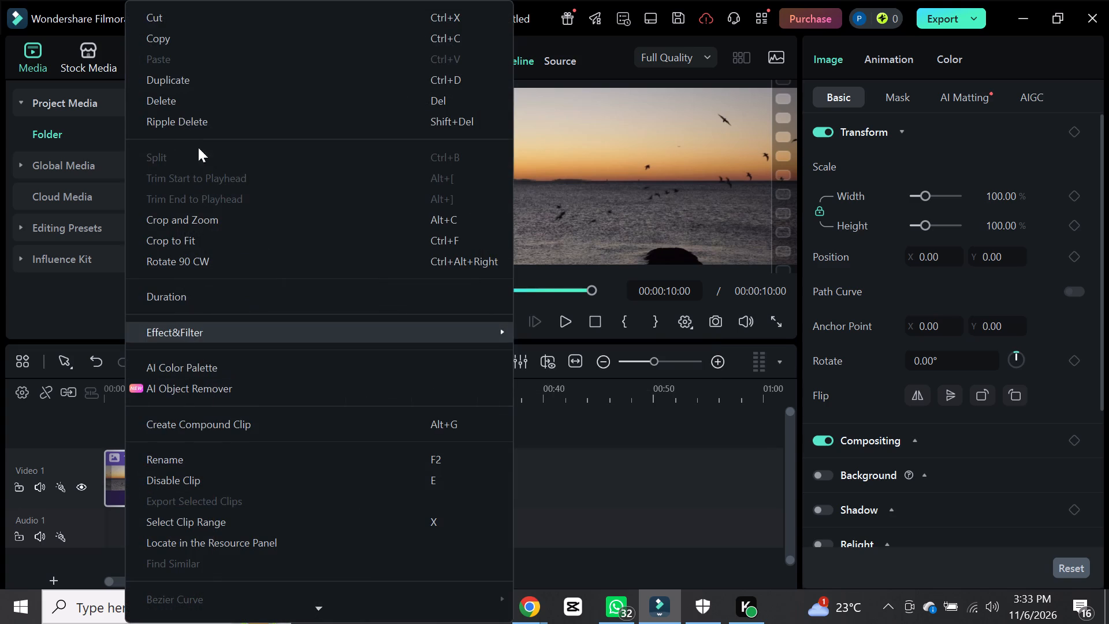
left_click(200, 110)
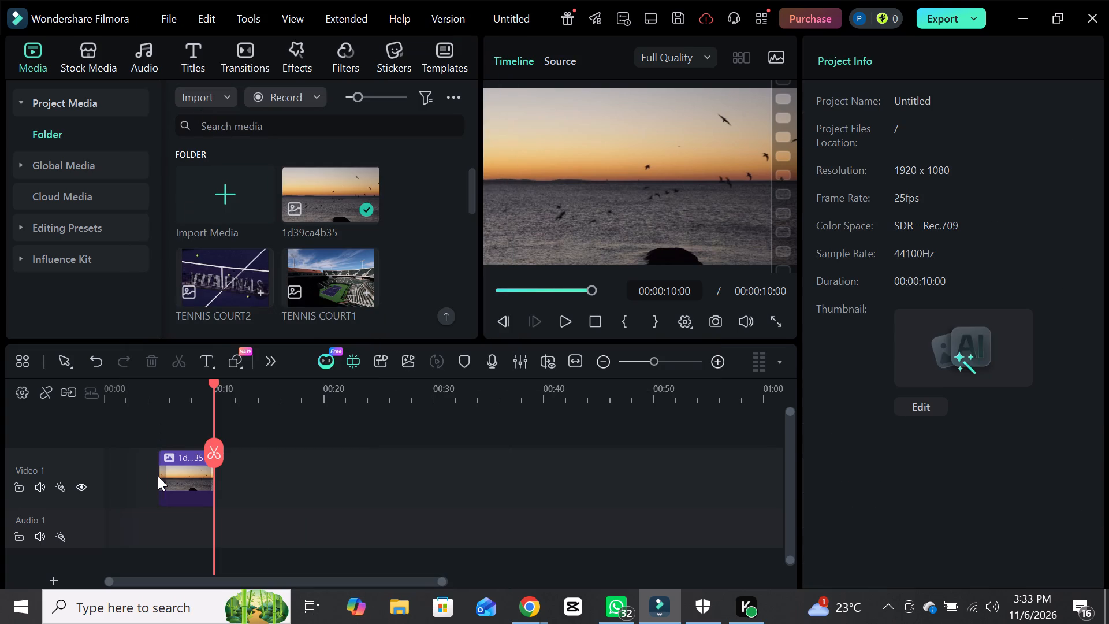
right_click(181, 475)
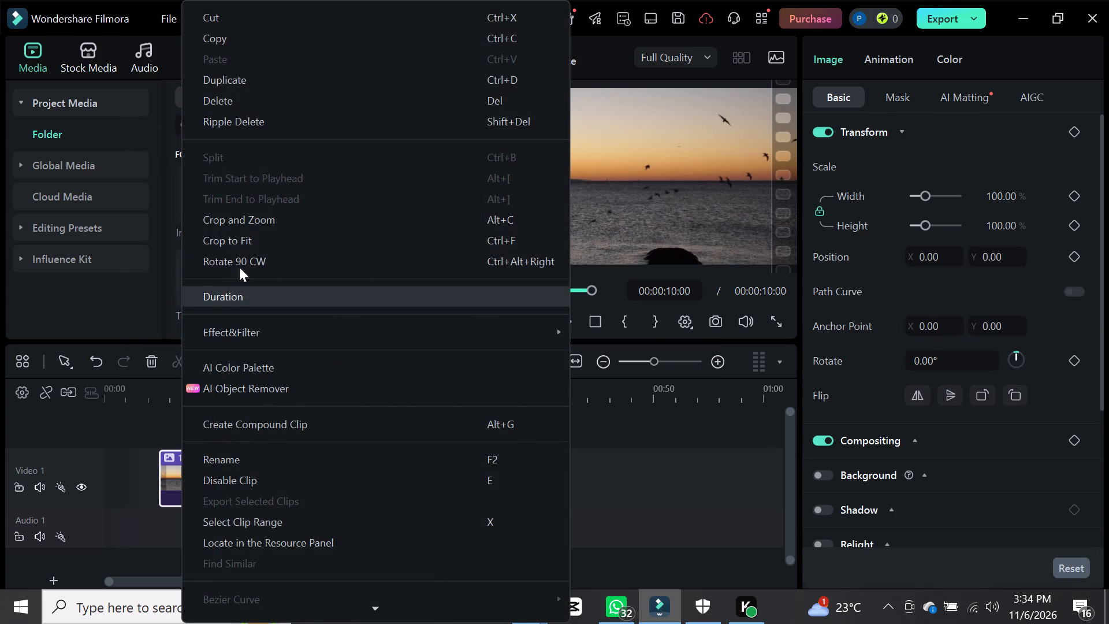
left_click(244, 102)
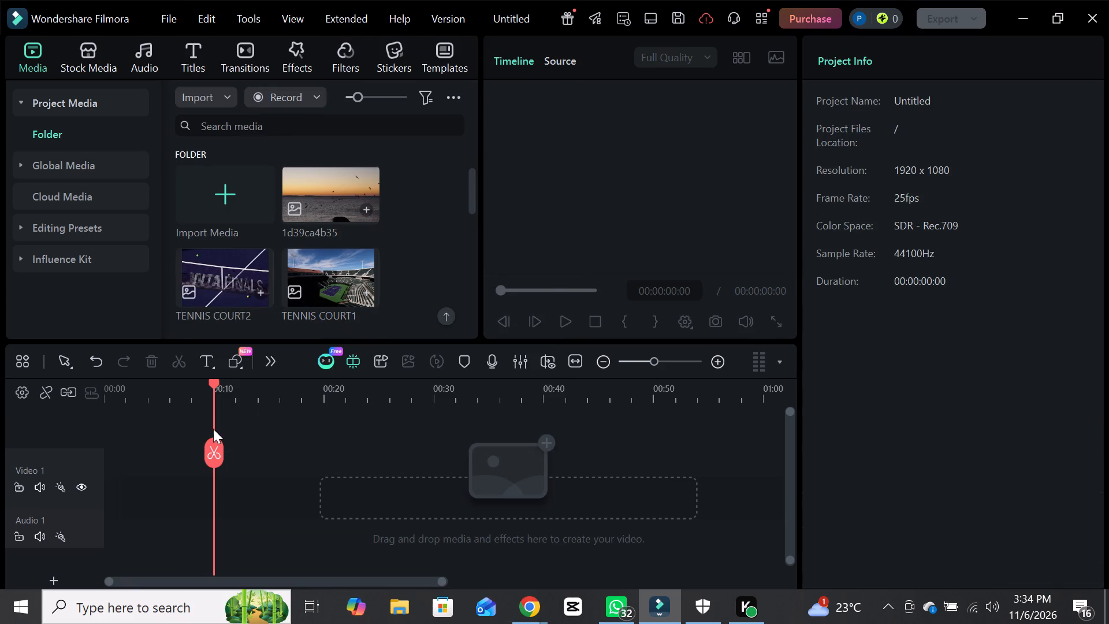
Move the playhead back to the timeline start at 00:00.
left_click_drag(213, 447, 102, 452)
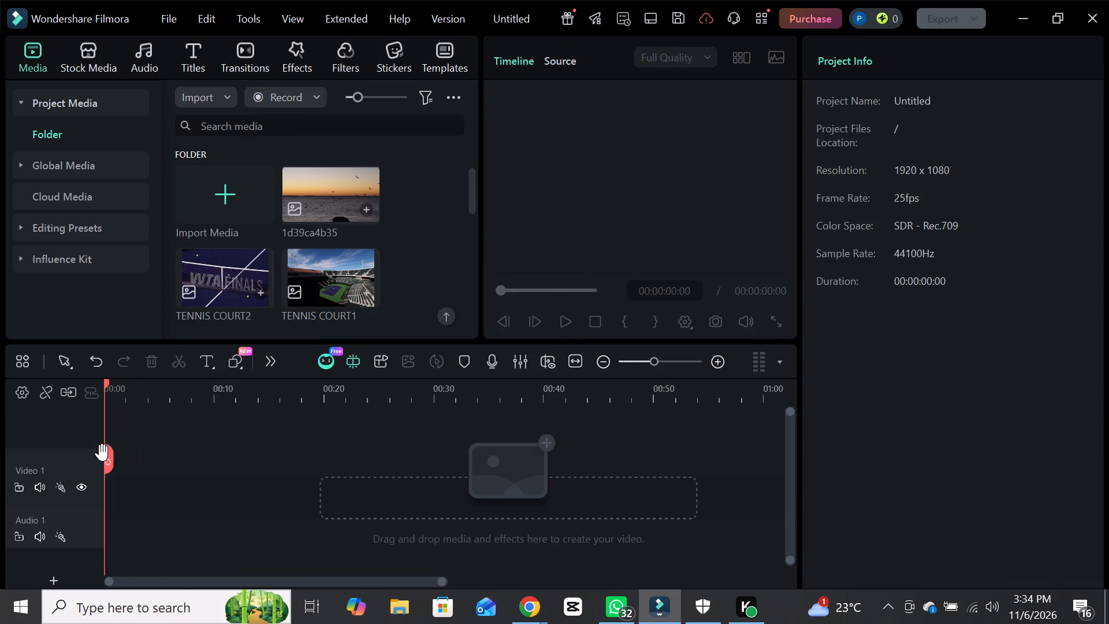
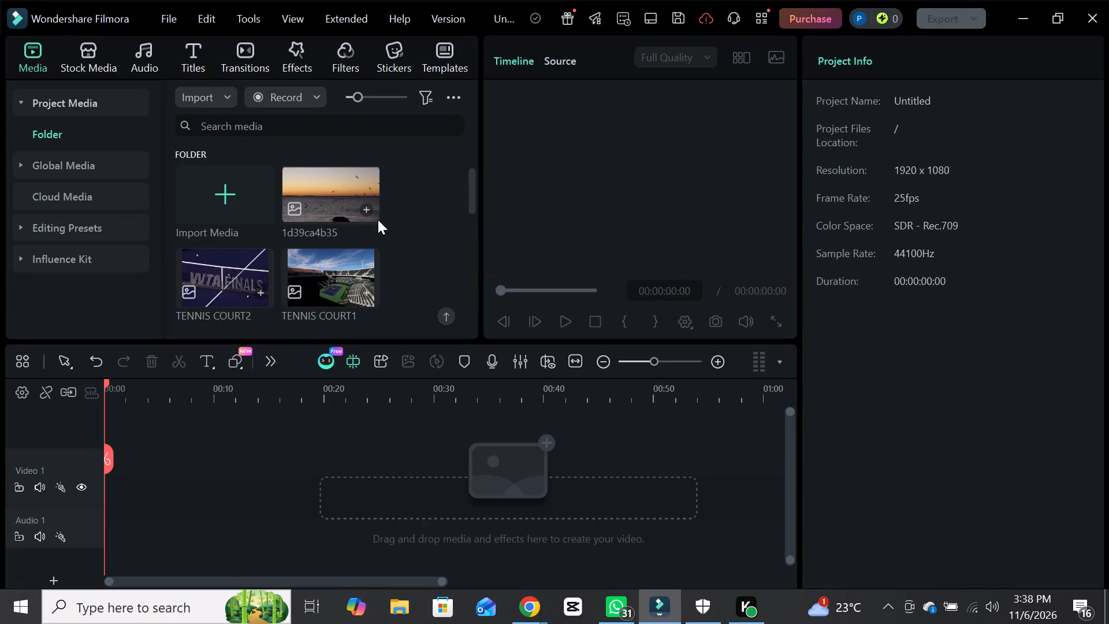
Place the sunset image 1d39ca4b35 at the start of the Video 1 track and extend its duration to 00:00:07:05.
left_click_drag(350, 212, 118, 533)
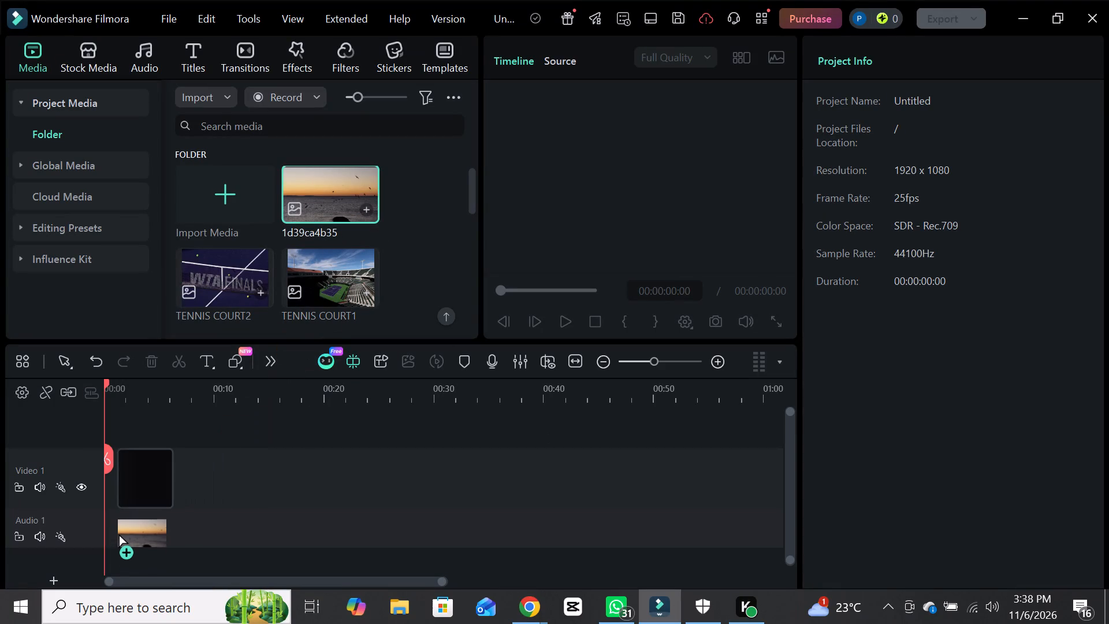
left_click_drag(118, 533, 105, 484)
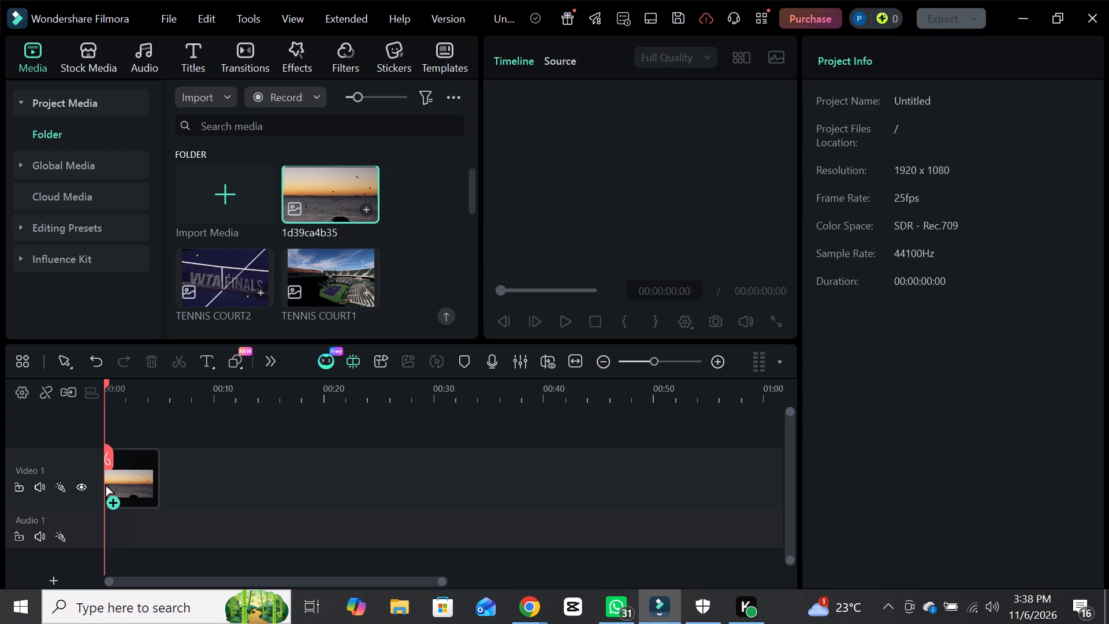
left_click_drag(105, 484, 107, 485)
left_click_drag(107, 485, 107, 487)
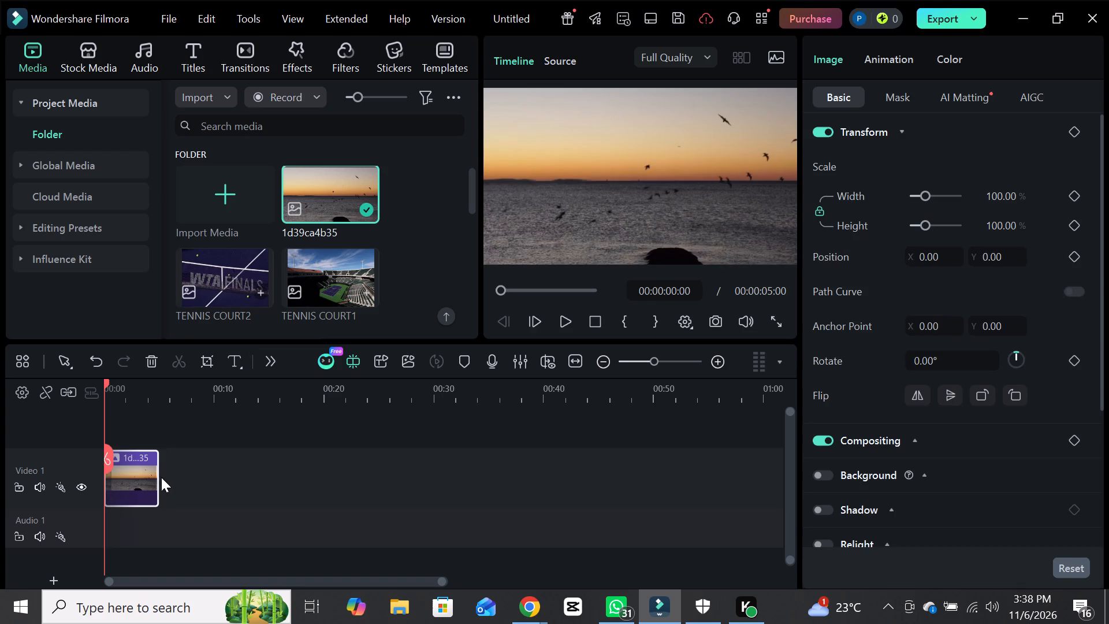
left_click_drag(159, 480, 174, 480)
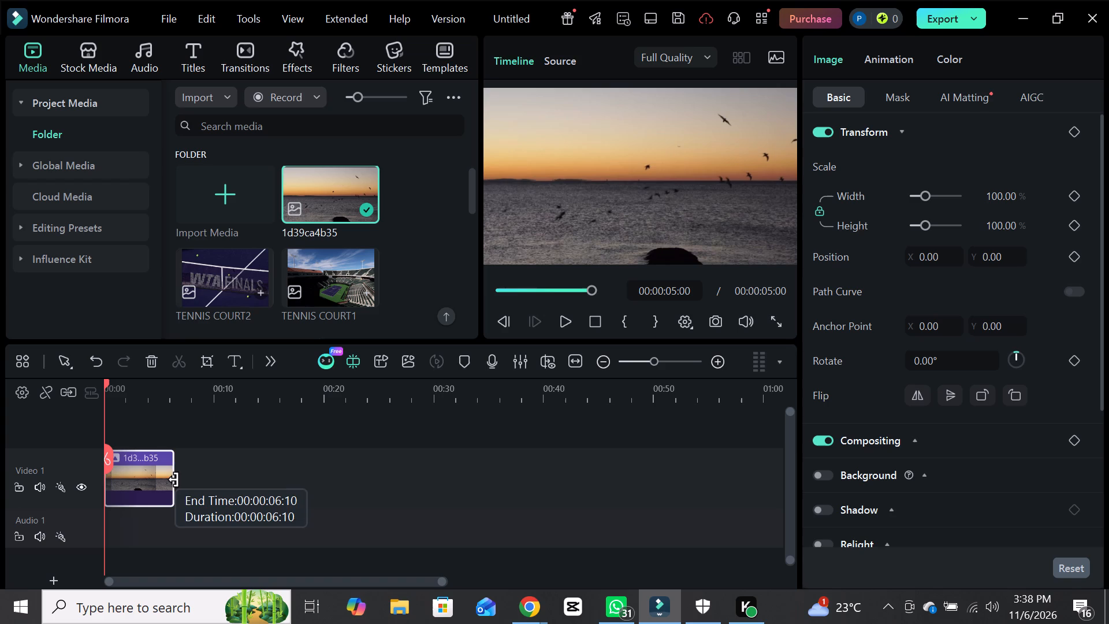
left_click_drag(174, 480, 183, 481)
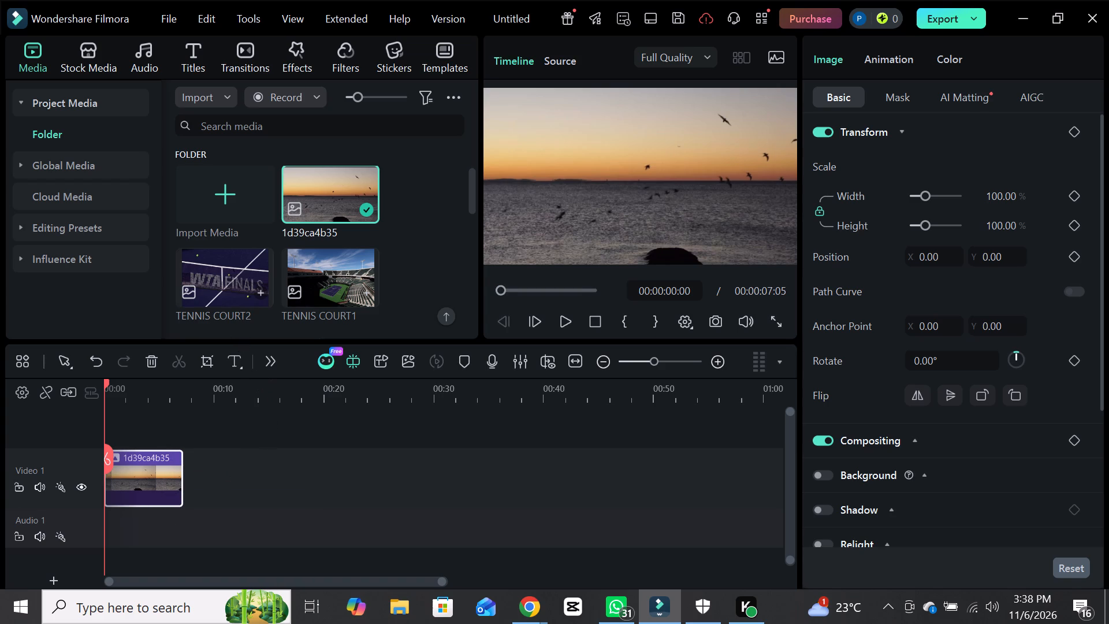
Add the TENNIS COURT1 image directly after the sunset clip on Video 1 and extend its end to 00:00:14:14.
left_click(243, 287)
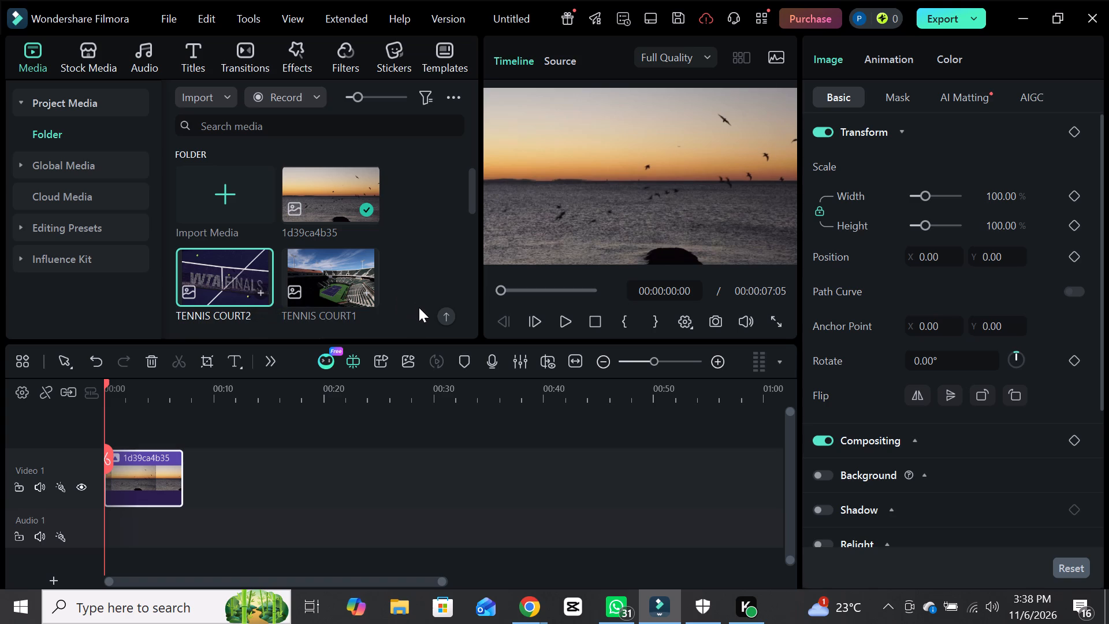
left_click_drag(474, 209, 475, 202)
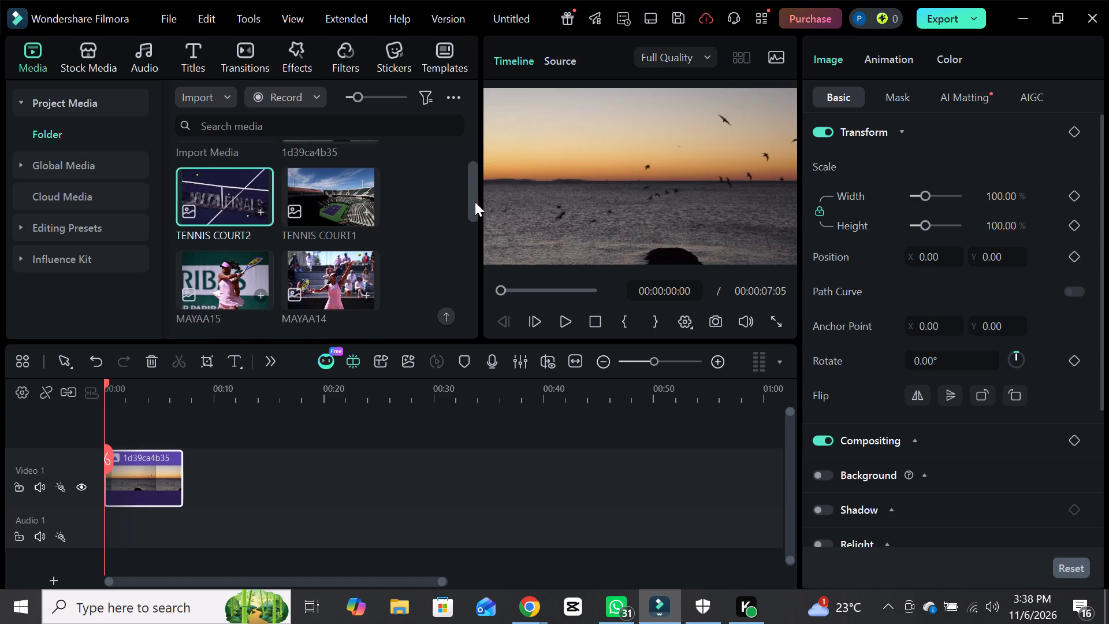
left_click_drag(475, 202, 474, 203)
left_click_drag(364, 194, 189, 460)
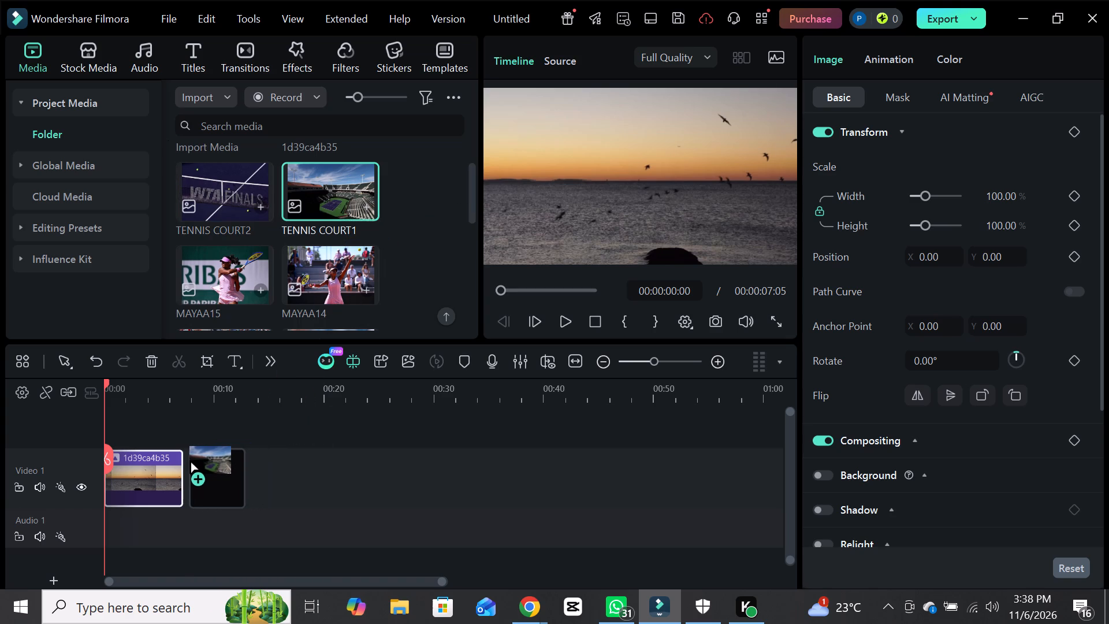
left_click_drag(189, 460, 188, 460)
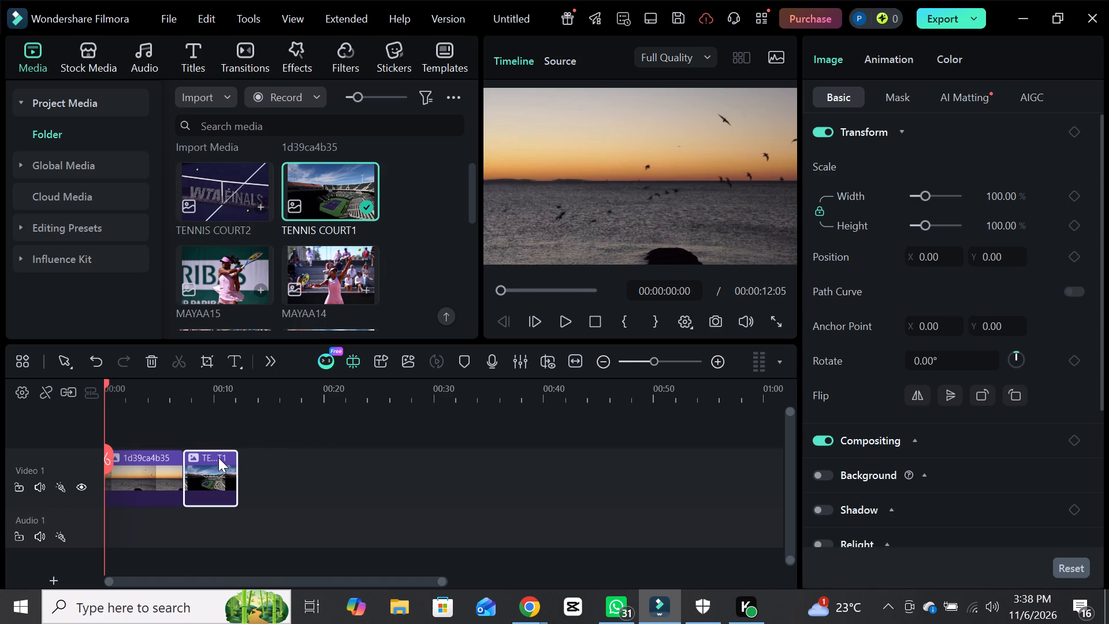
left_click_drag(235, 462, 238, 462)
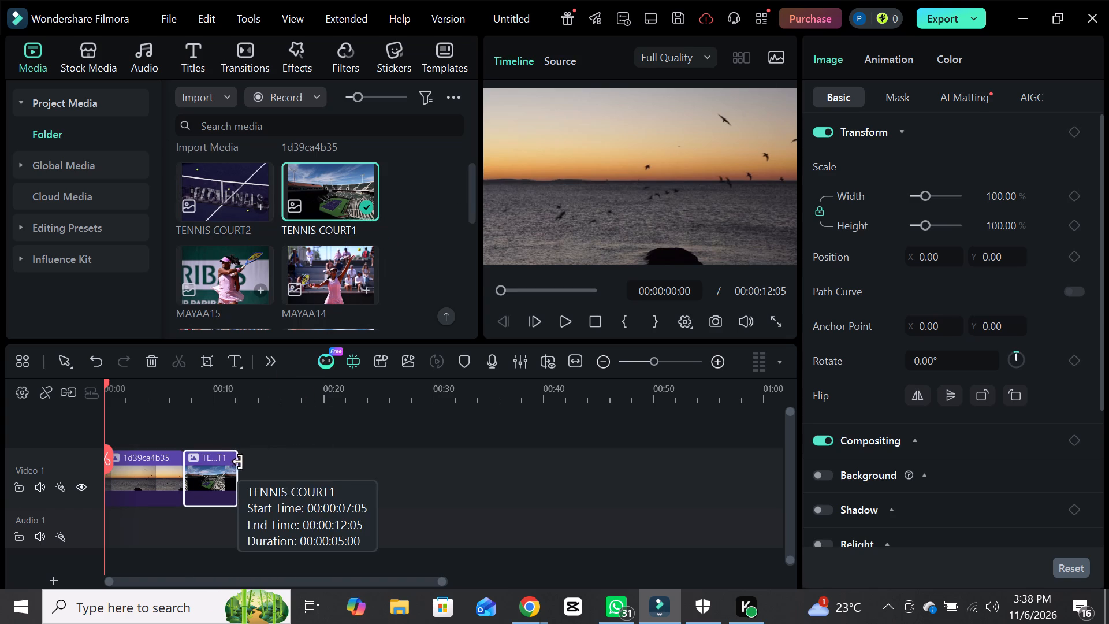
left_click_drag(238, 462, 260, 463)
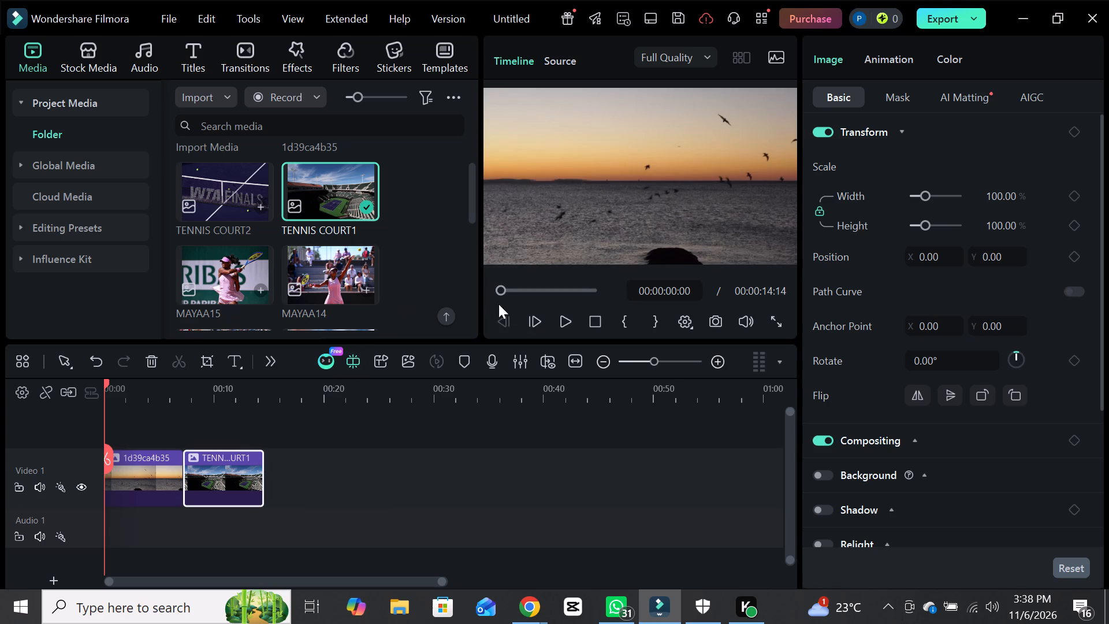
Play the timeline from the start to preview the sunset and tennis court clips, stopping at about 10 seconds.
left_click(563, 317)
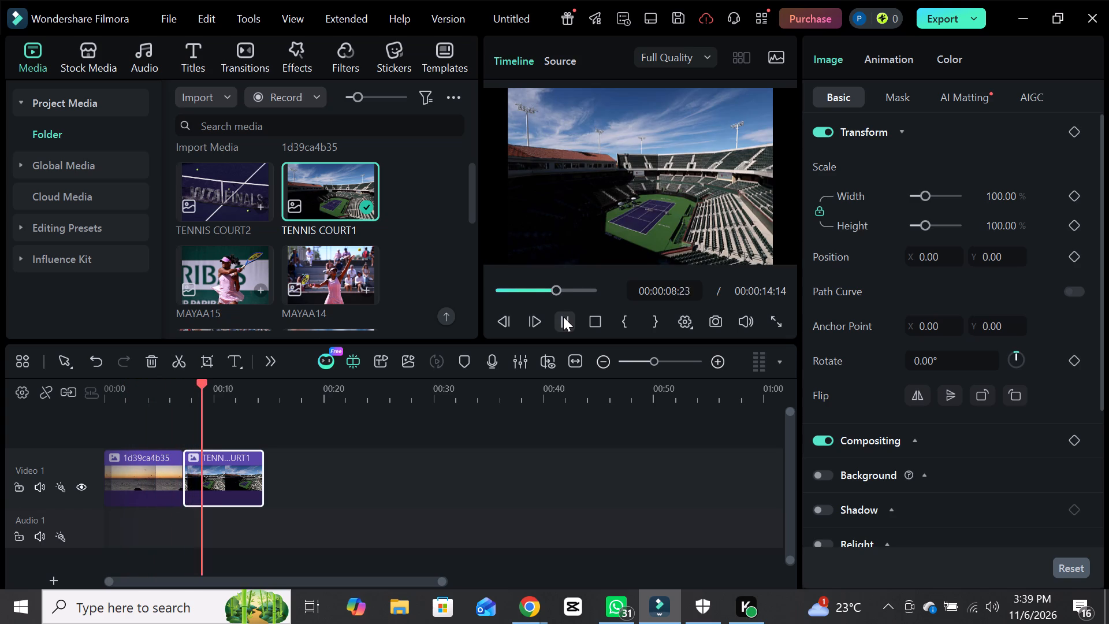
left_click(563, 317)
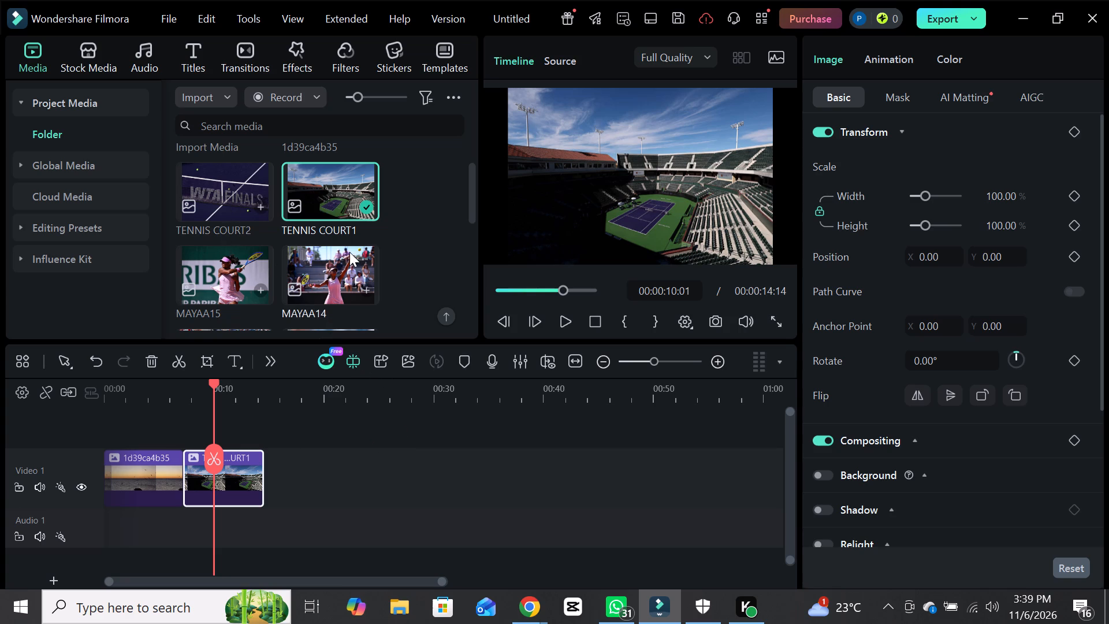
Import the red sunset grass image 400w-EHsYC9Cudt8 from the Untitled design - Video folder into the project media.
left_click_drag(476, 198, 465, 148)
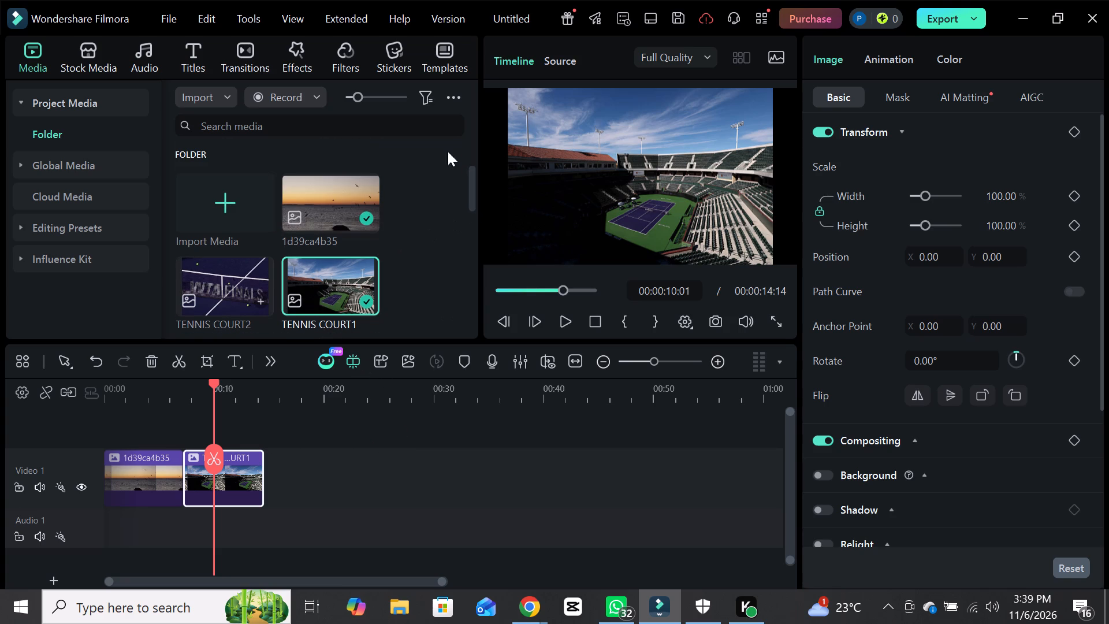
double_click(235, 192)
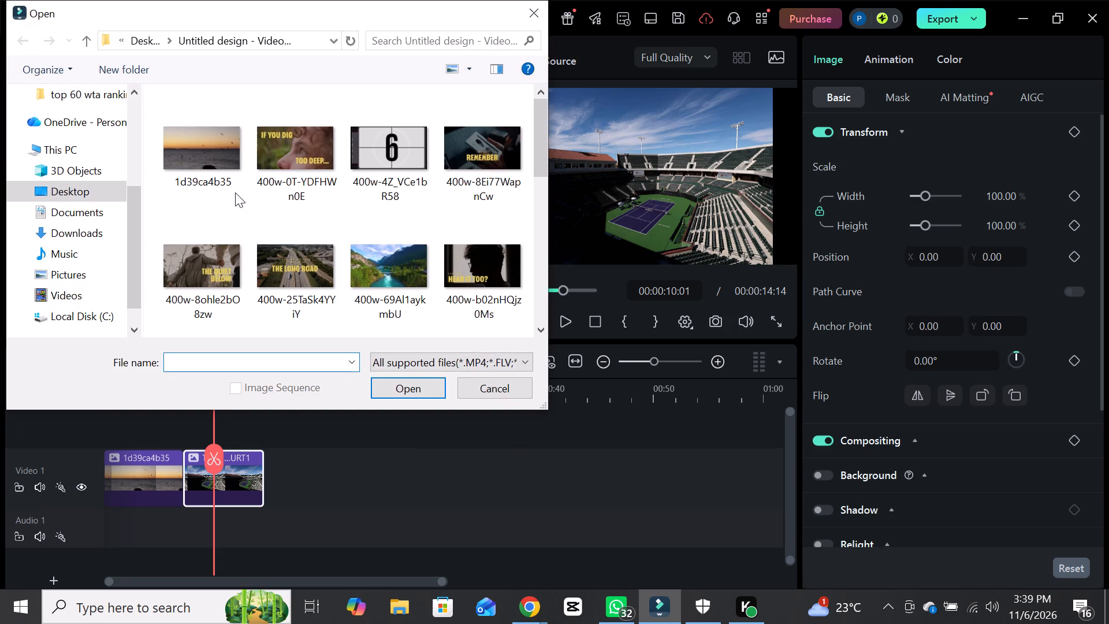
double_click(539, 320)
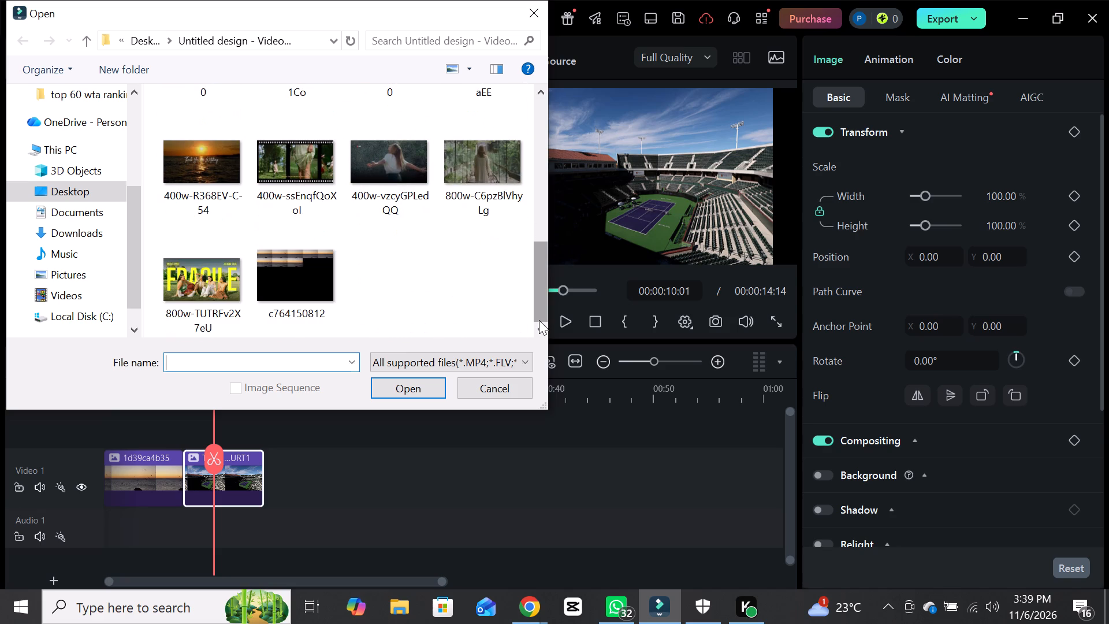
left_click(534, 98)
left_click(534, 98)
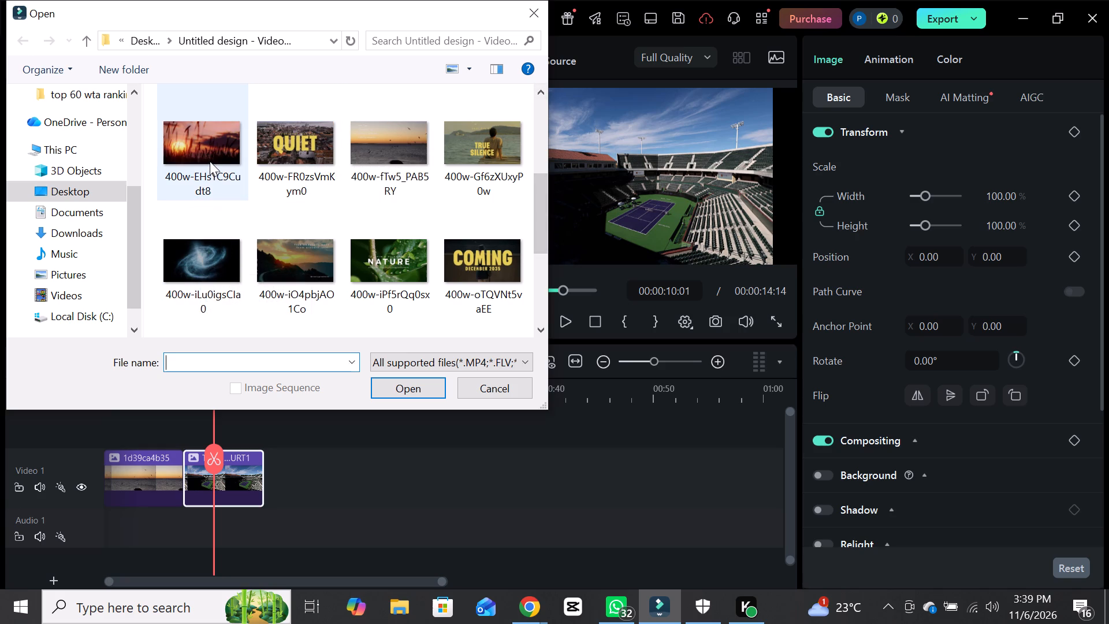
double_click(222, 139)
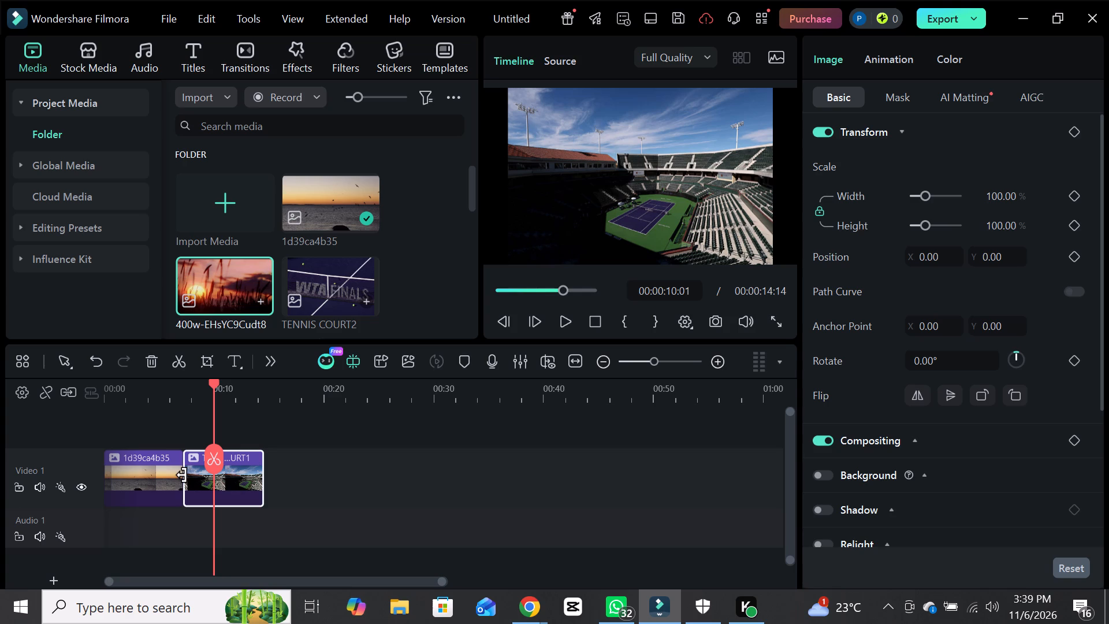
Open a gap after the sunset clip by trimming TENNIS COURT1's start to about 00:14, and extend its end to 00:00:20:22.
left_click_drag(188, 475, 270, 478)
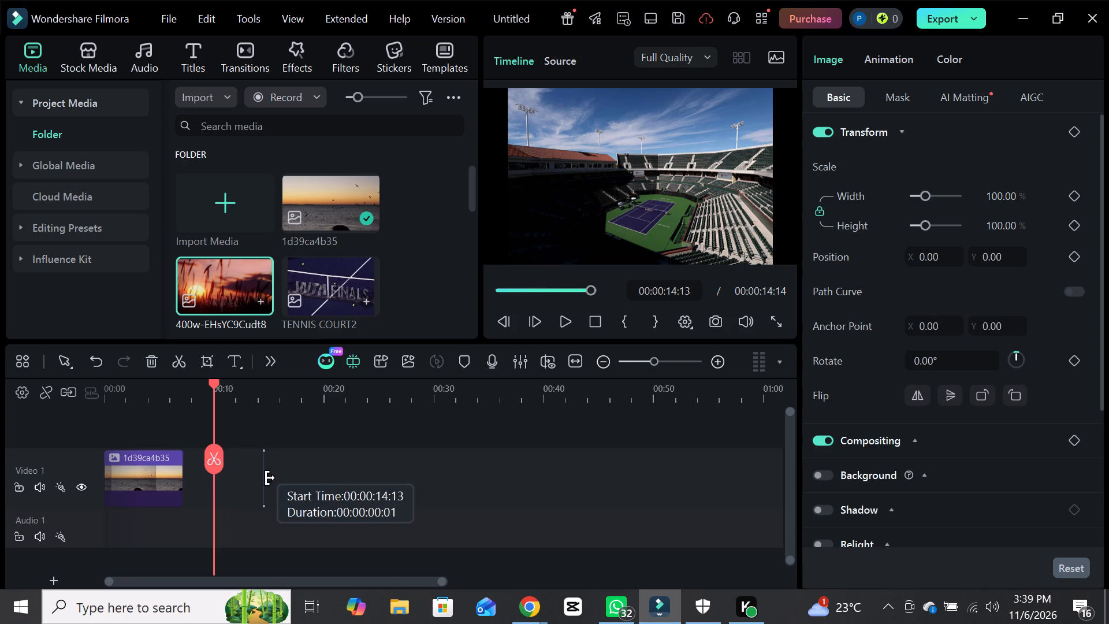
left_click_drag(270, 478, 263, 480)
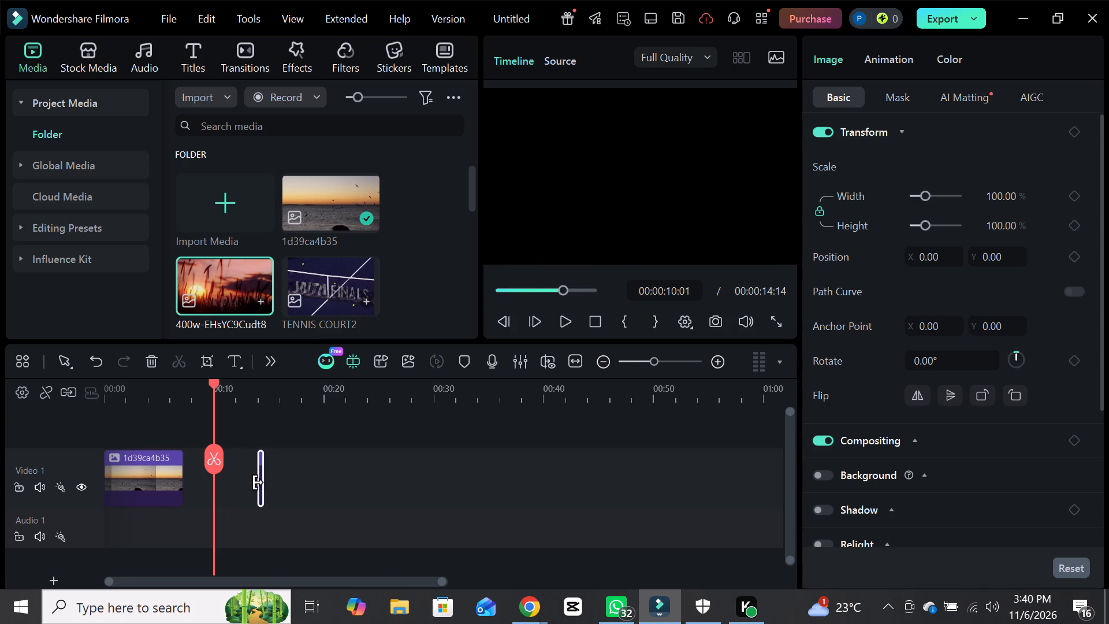
left_click_drag(263, 482, 332, 485)
Place the 400w-EHsYC9Cudt8 image in the gap after the sunset clip and extend it to the TENNIS COURT1 clip.
left_click_drag(249, 298, 213, 434)
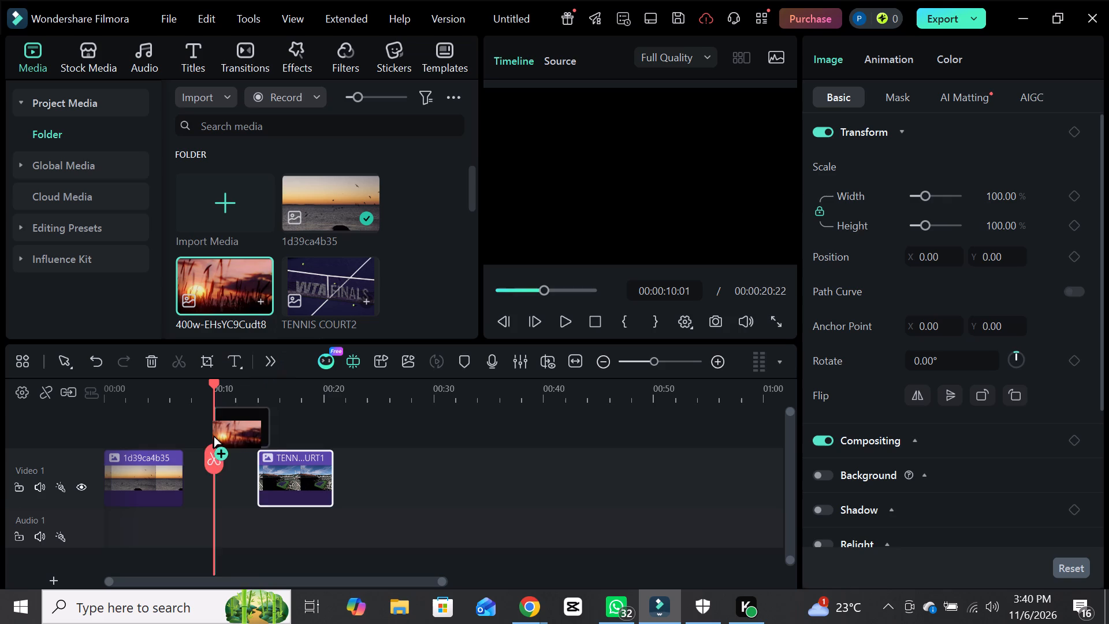
left_click_drag(213, 434, 189, 466)
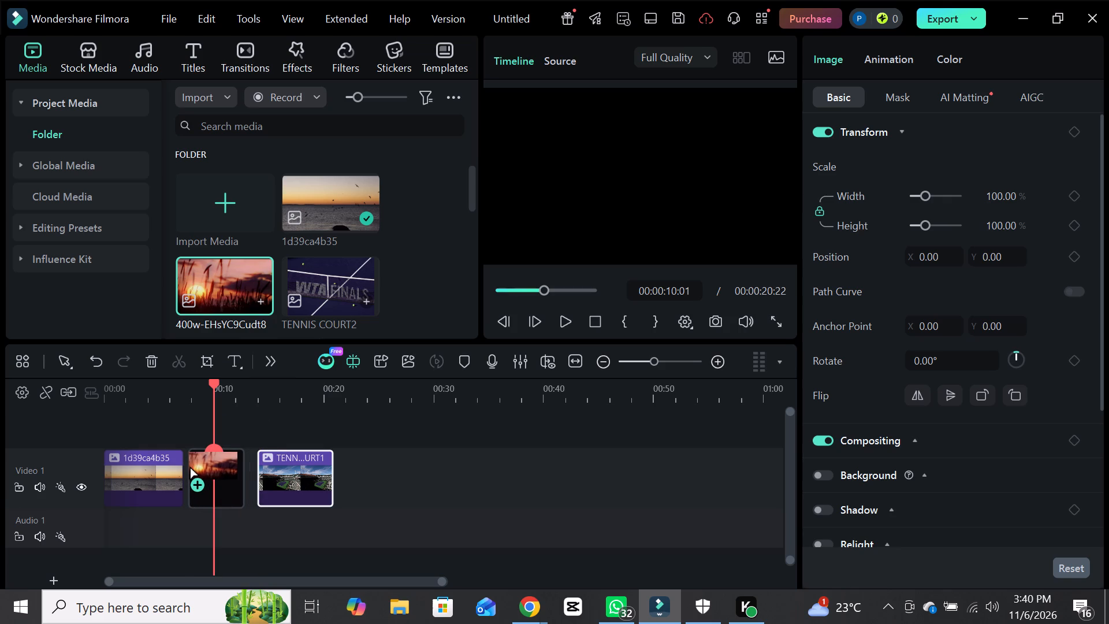
left_click_drag(189, 466, 188, 466)
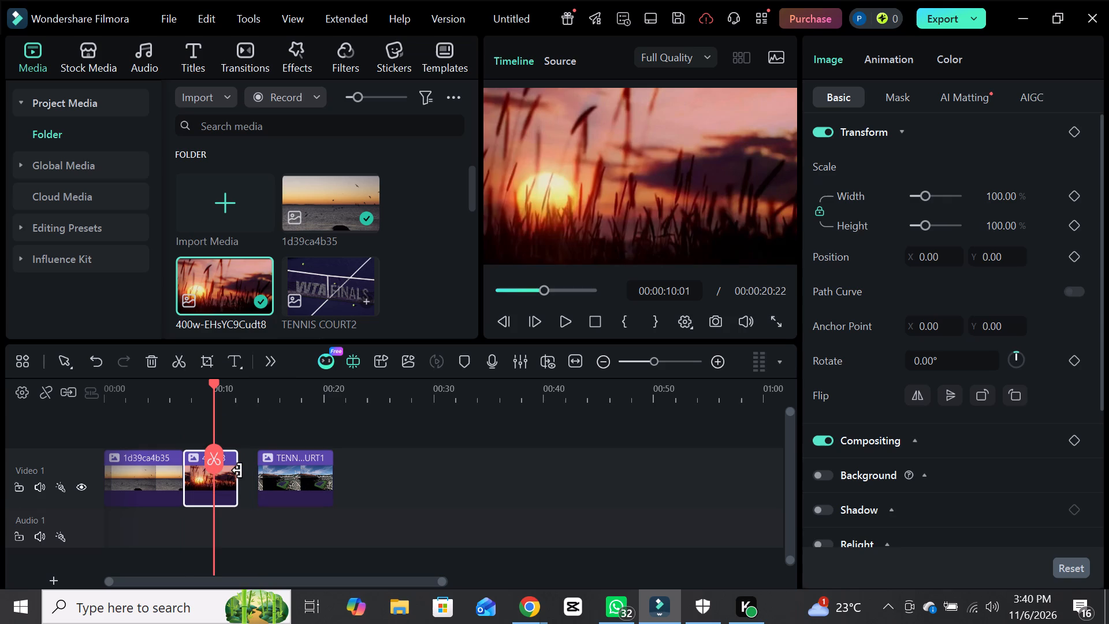
left_click_drag(237, 470, 256, 471)
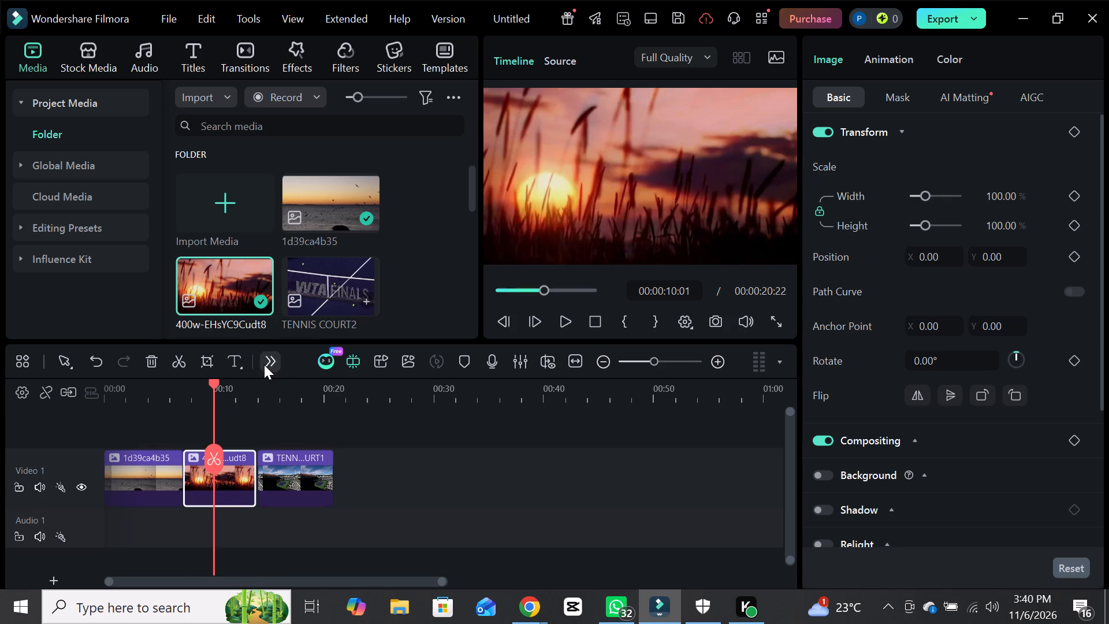
Play the three-clip sequence from 00:00 to preview it, stopping at 00:00:16:00 within the TENNIS COURT1 clip.
left_click_drag(217, 445, 152, 450)
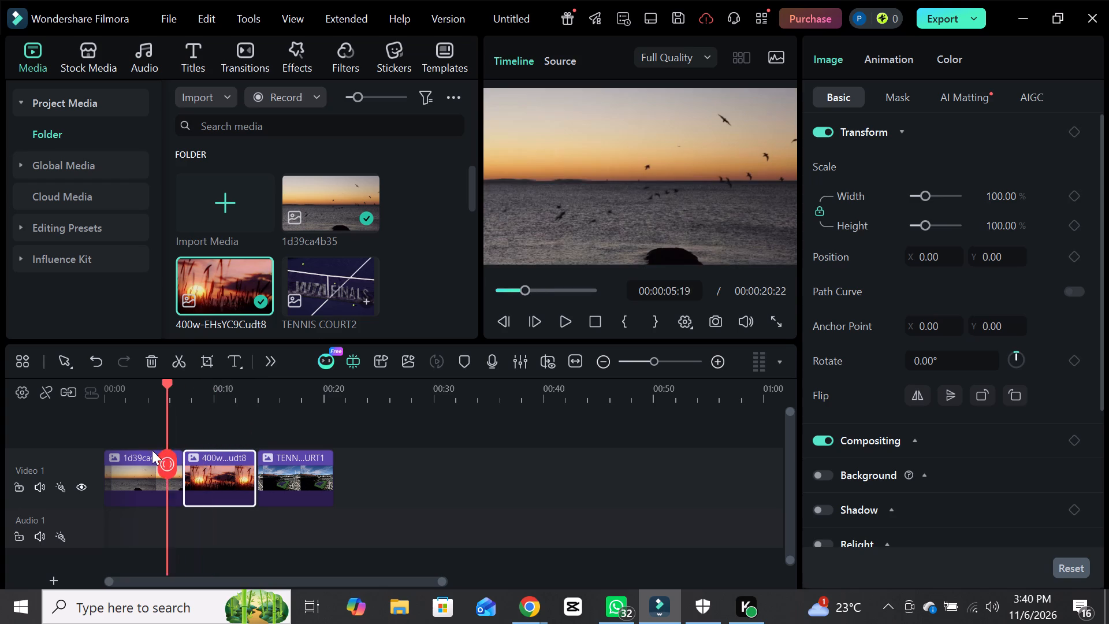
left_click_drag(152, 450, 95, 451)
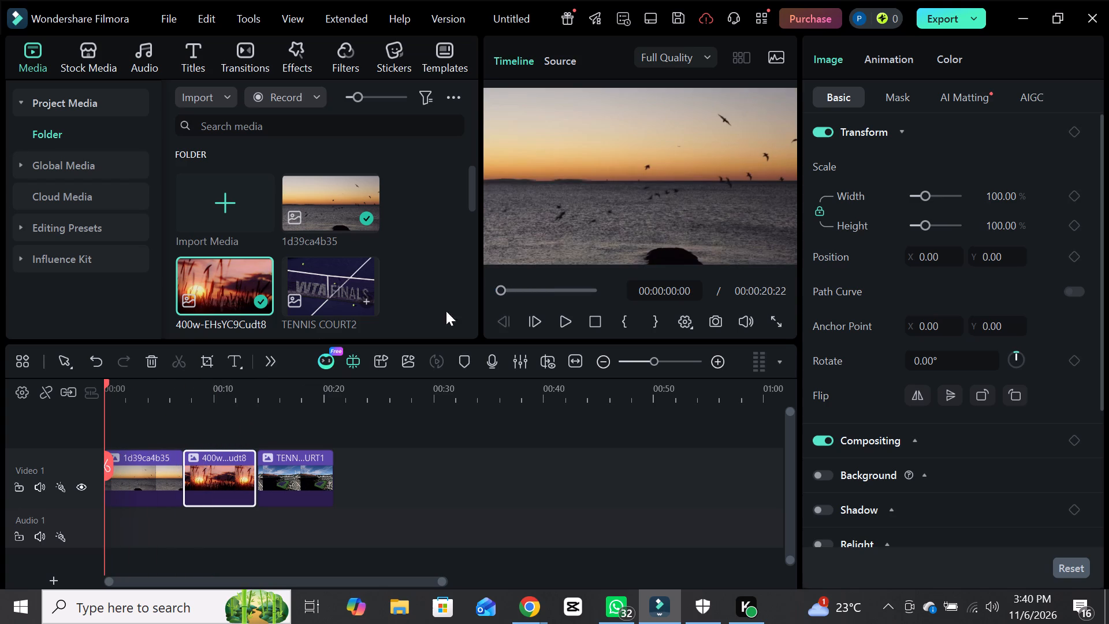
left_click(563, 325)
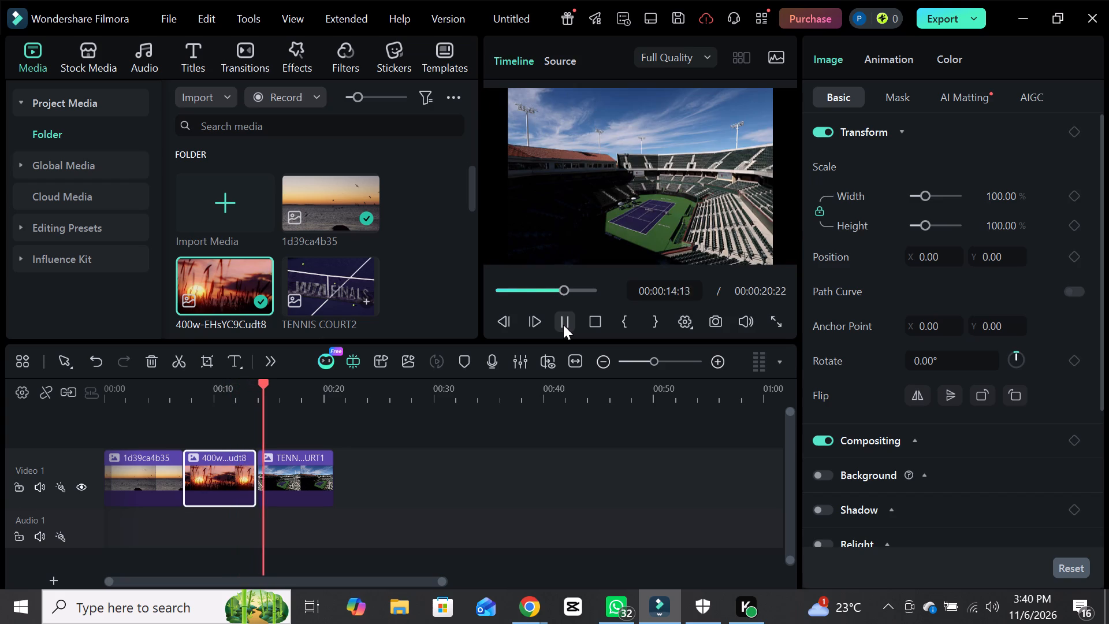
left_click(563, 325)
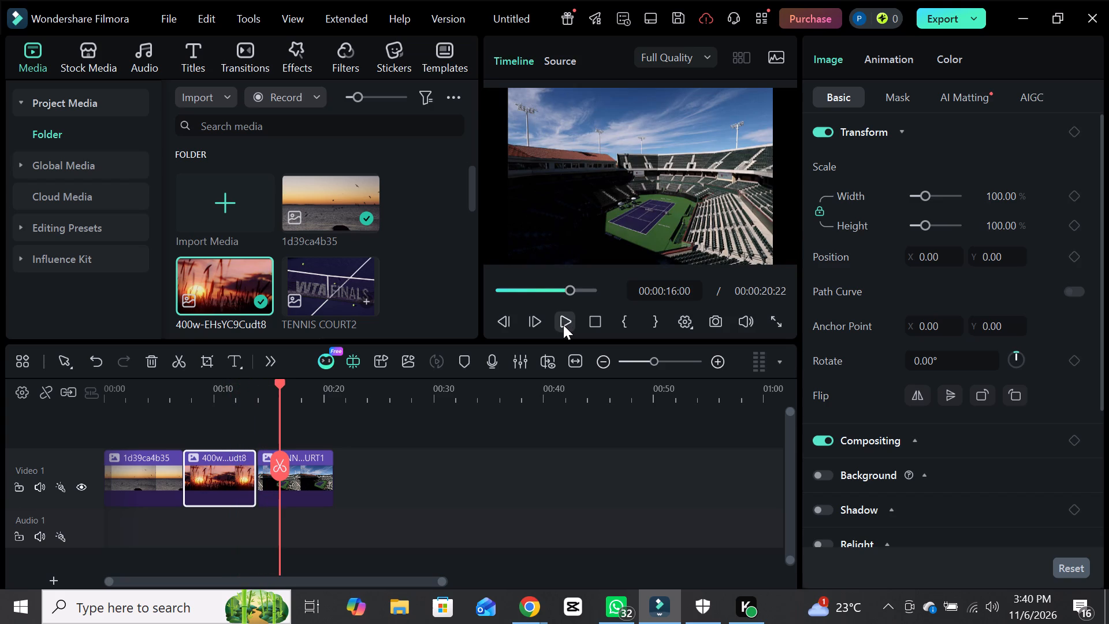
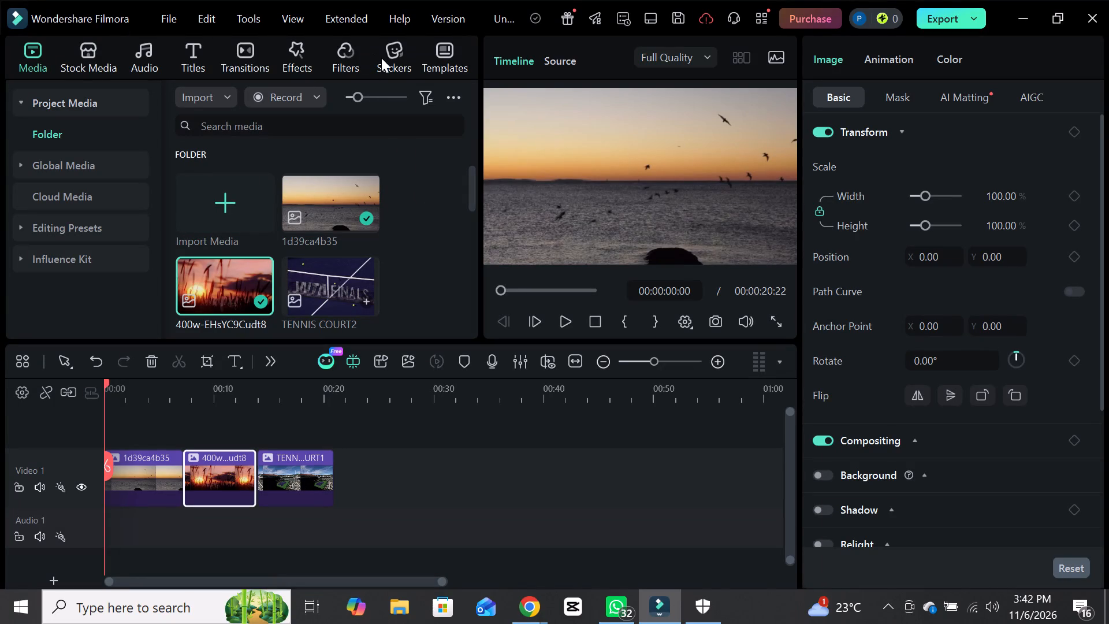
Browse the favorite templates, trending titles, trending stock media and Love split-screen templates for material to use in the video.
double_click(446, 65)
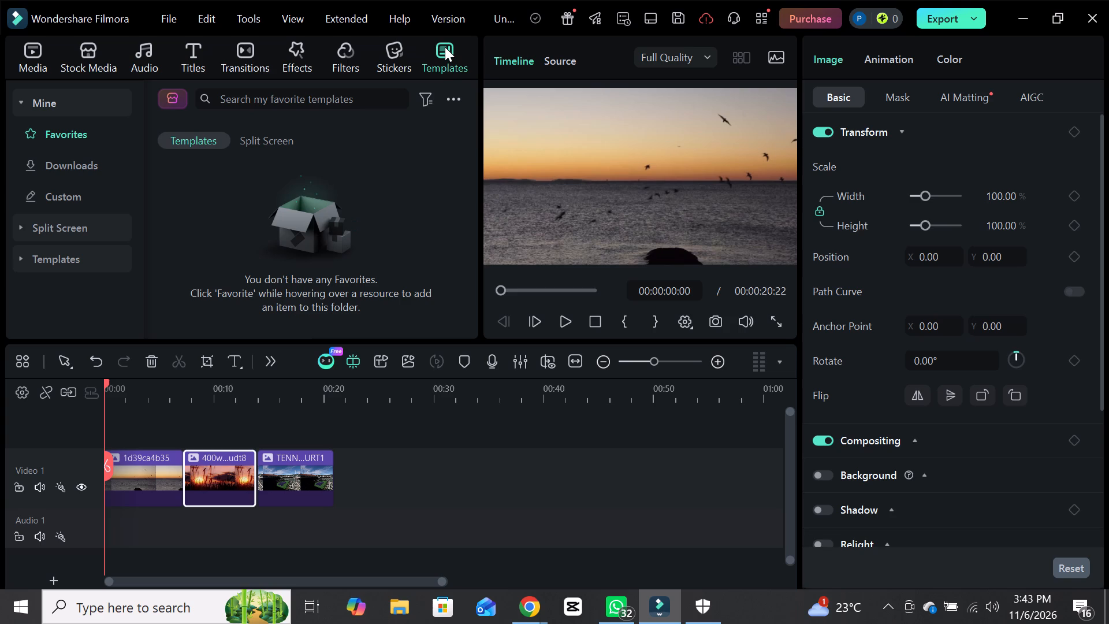
double_click(445, 47)
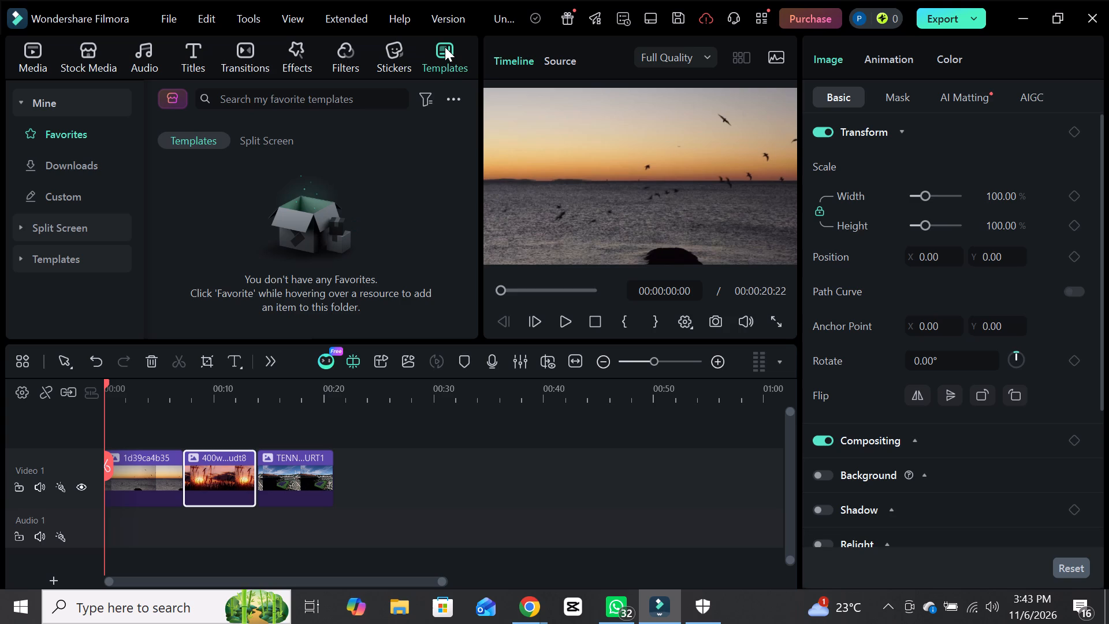
triple_click(442, 50)
triple_click(444, 53)
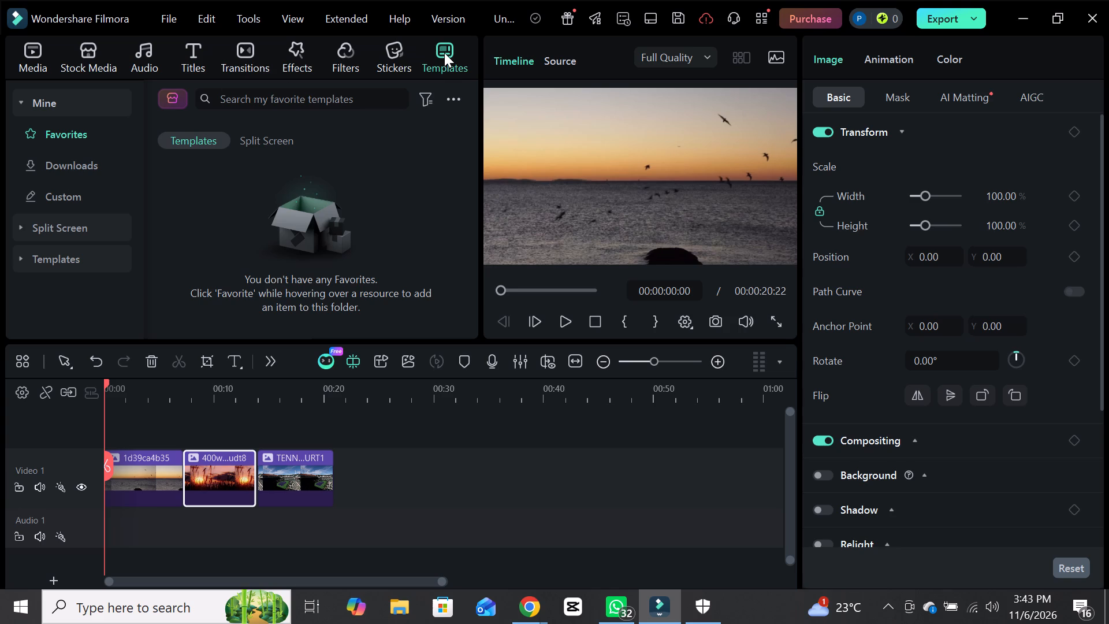
double_click(444, 53)
triple_click(444, 53)
double_click(189, 43)
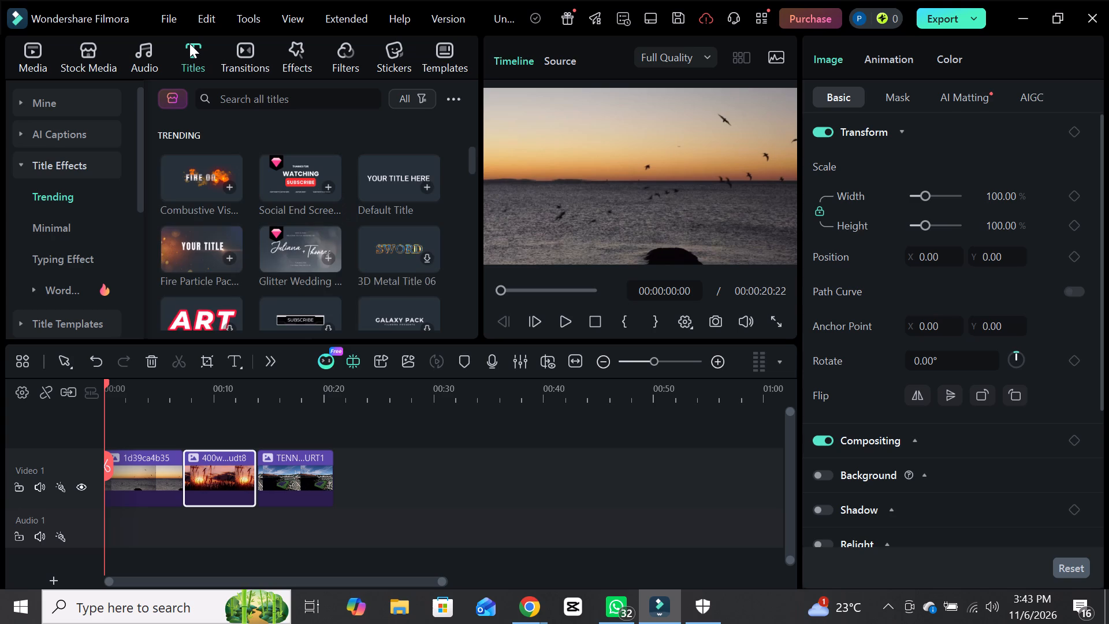
left_click(444, 51)
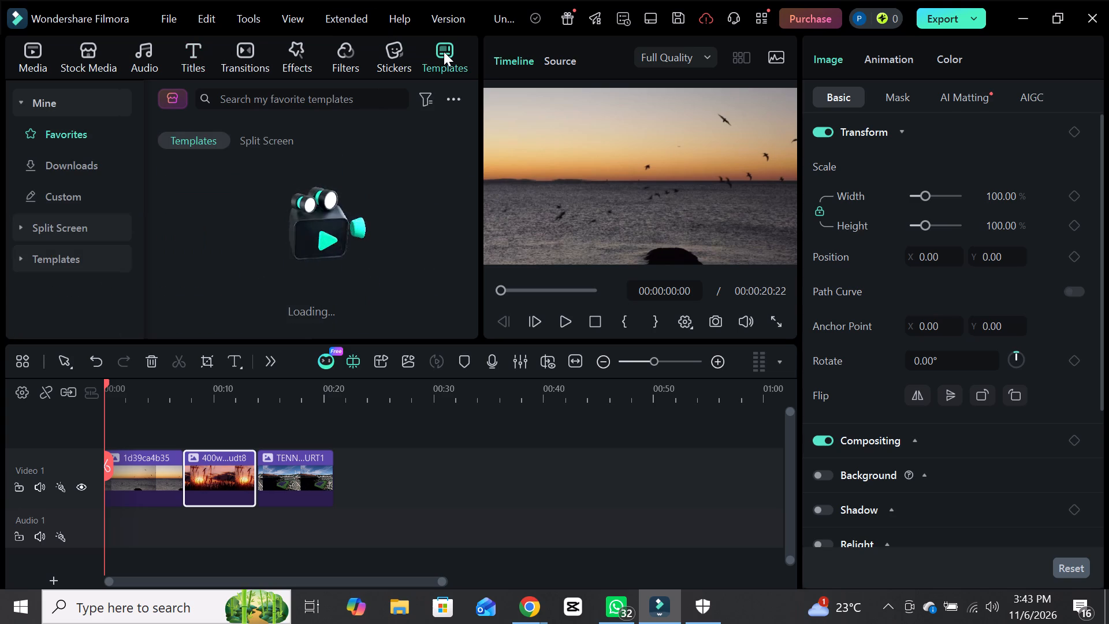
double_click(260, 133)
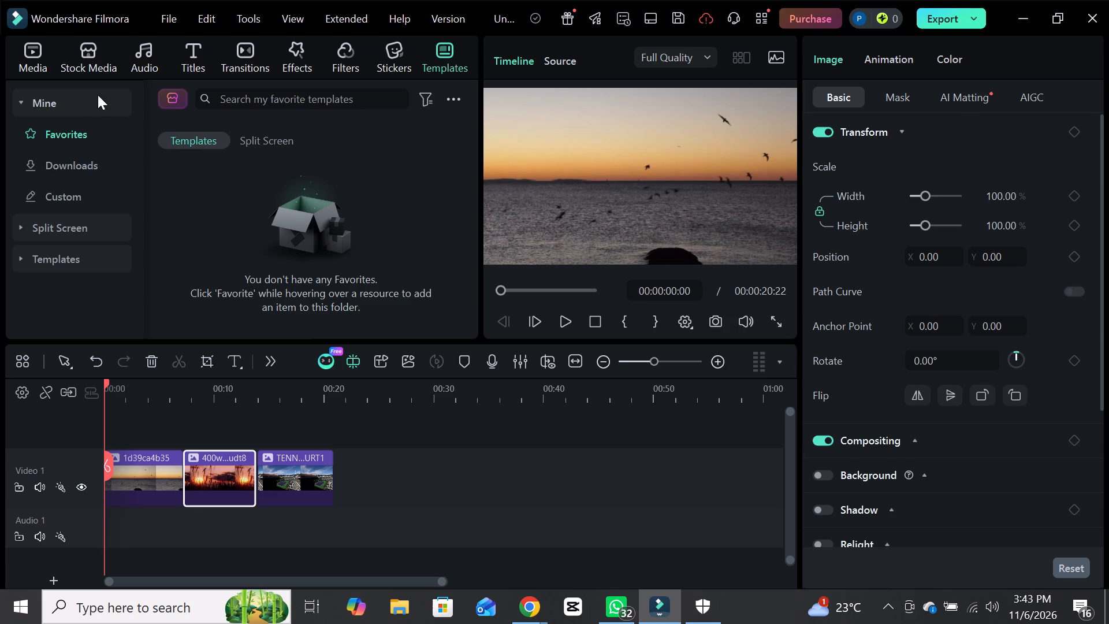
left_click(80, 57)
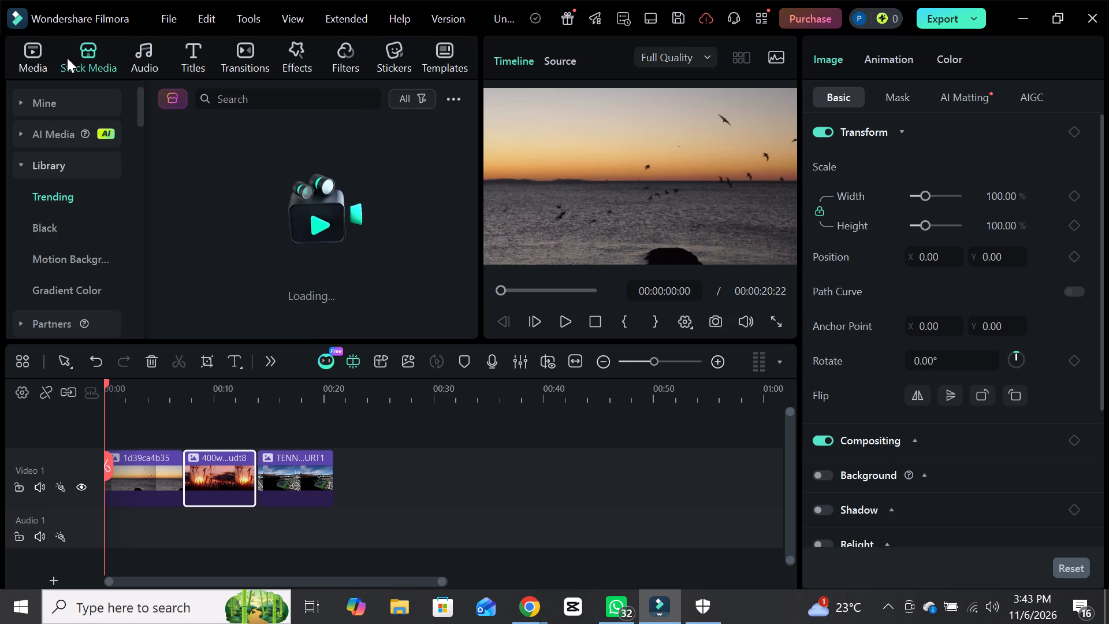
left_click(44, 57)
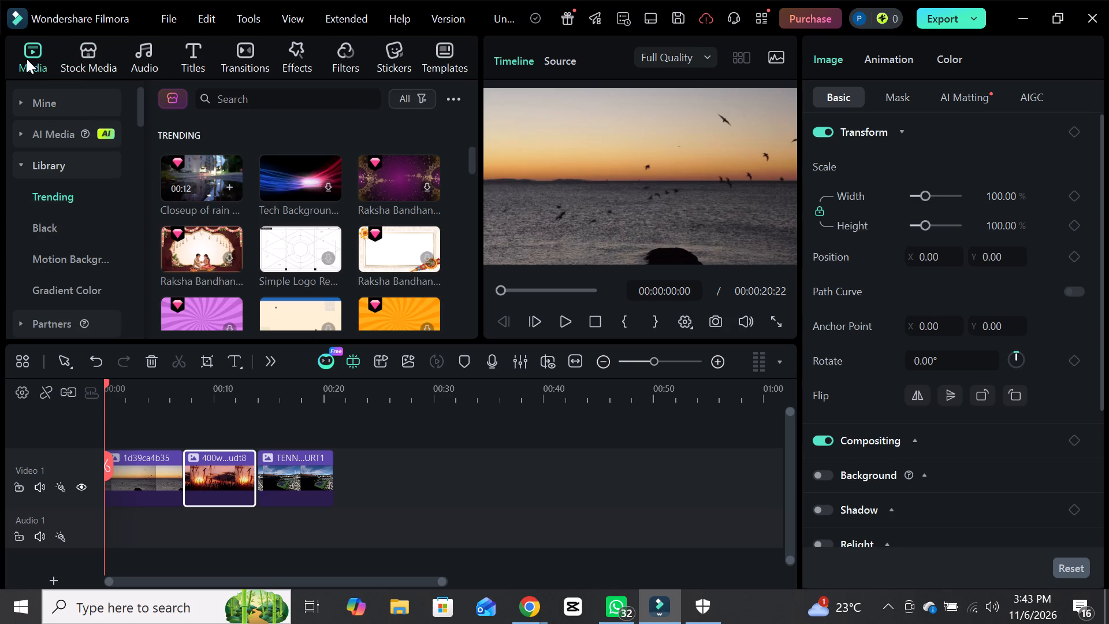
double_click(27, 59)
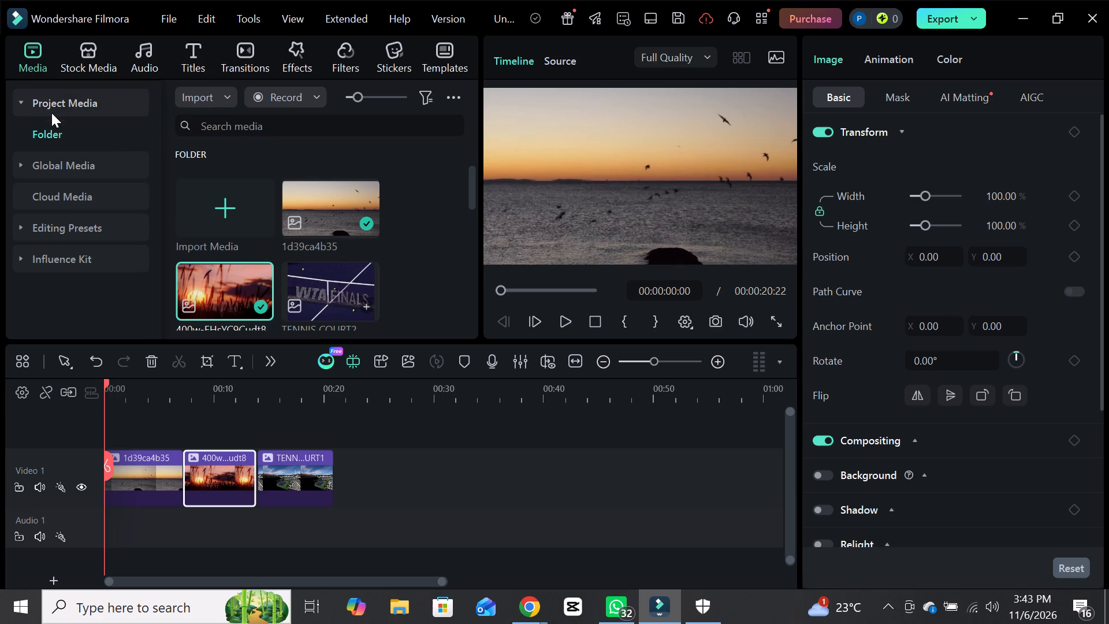
double_click(95, 57)
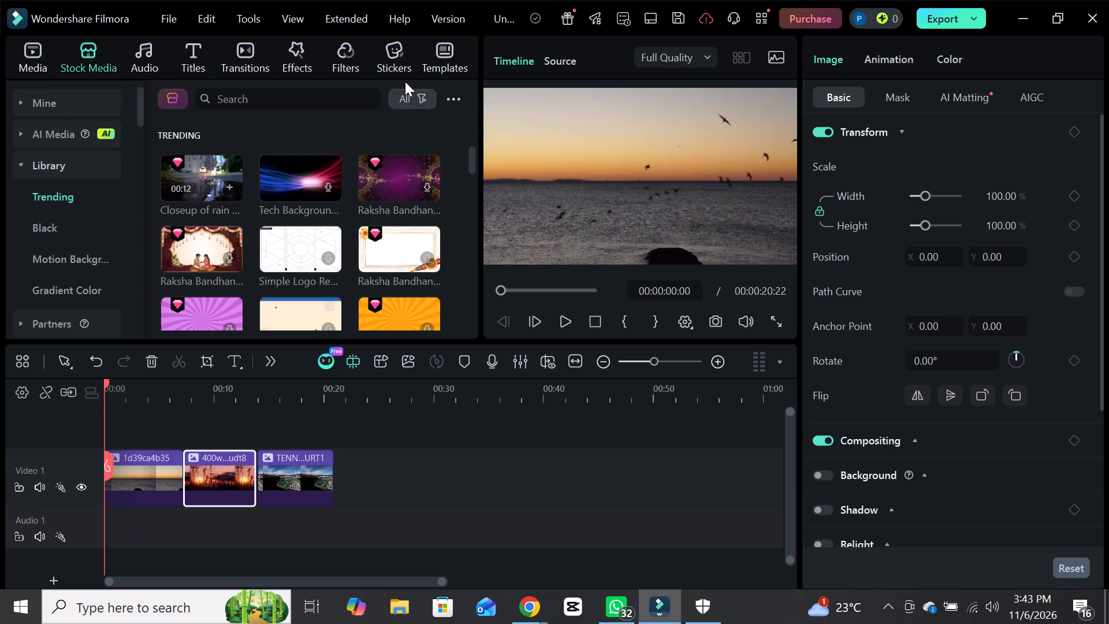
double_click(436, 60)
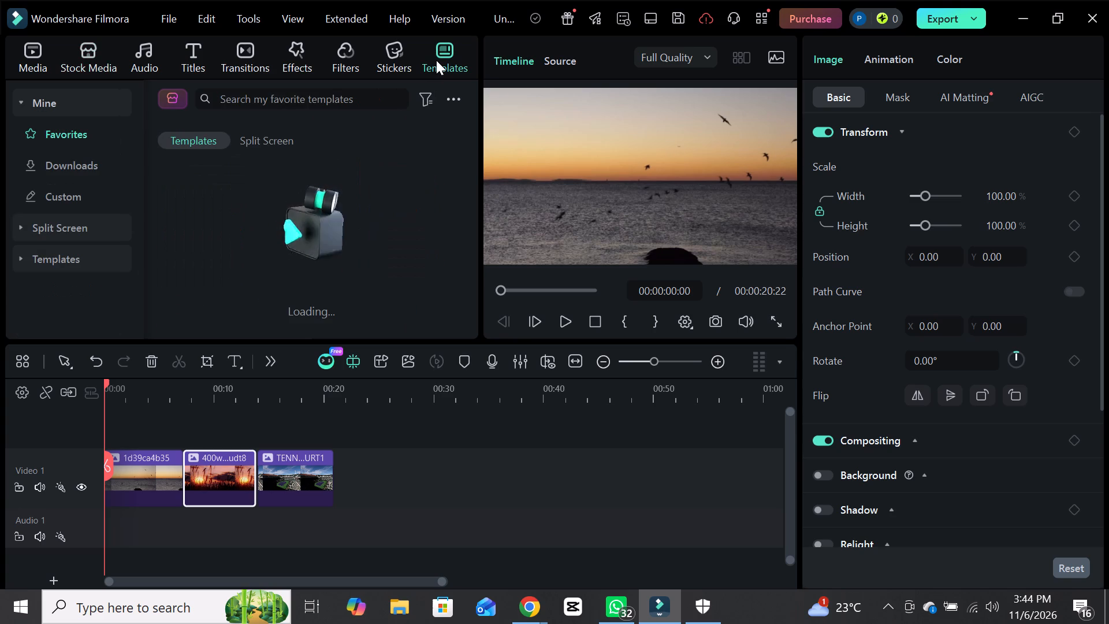
double_click(117, 212)
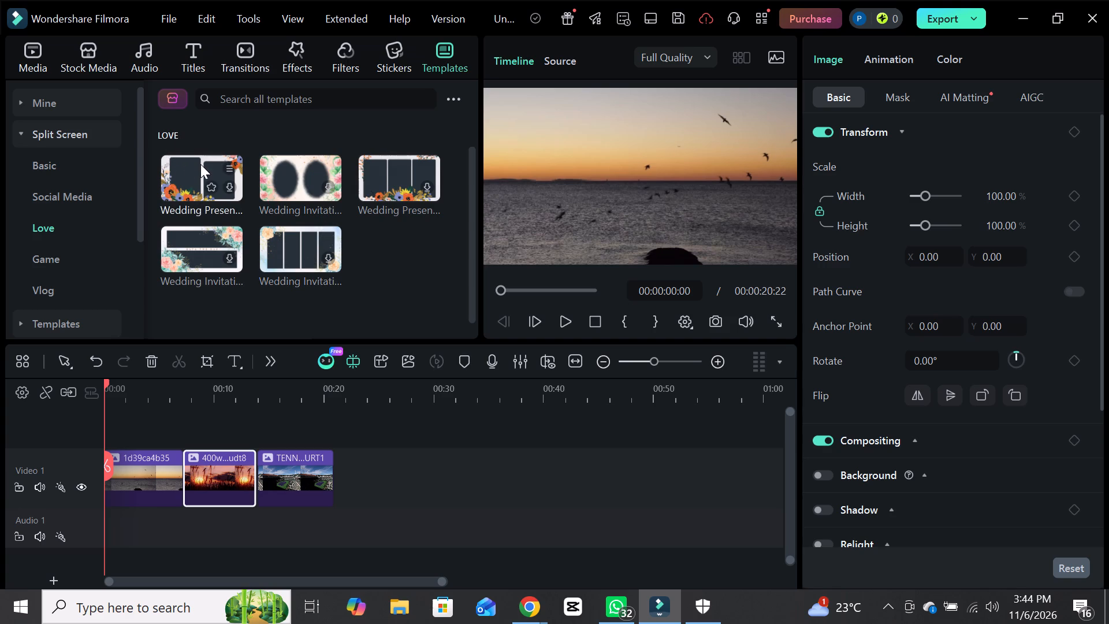
left_click(86, 134)
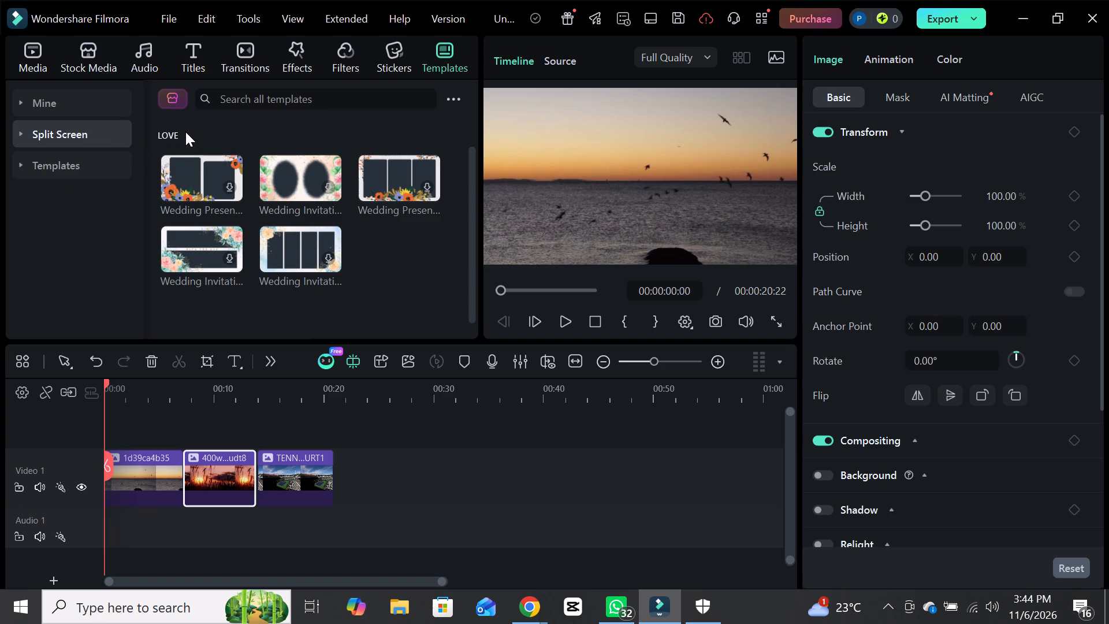
double_click(92, 105)
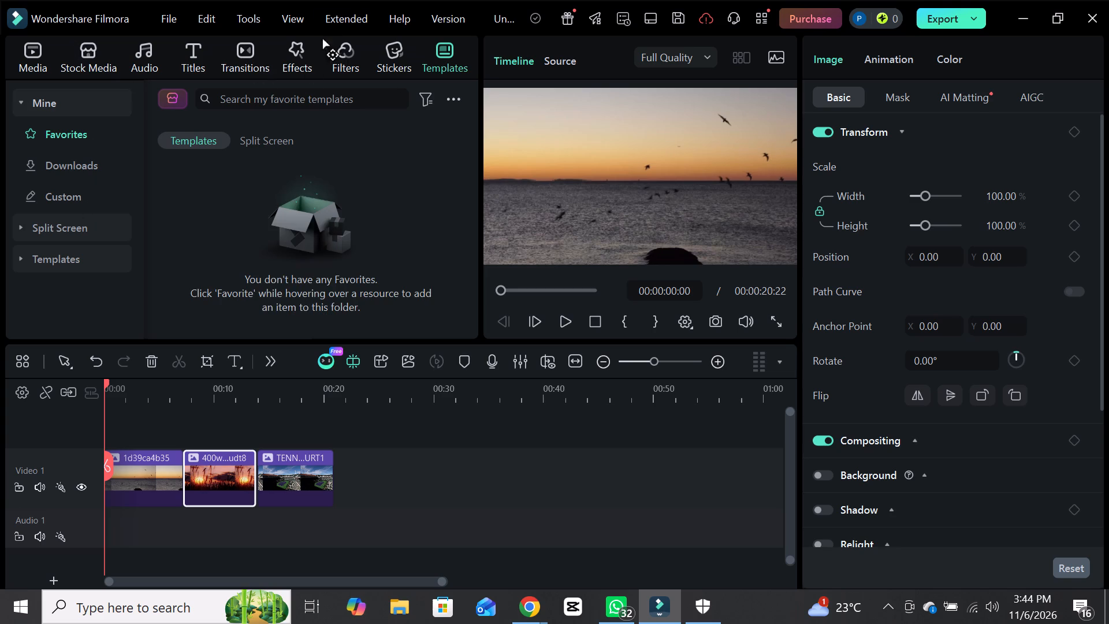
triple_click(435, 42)
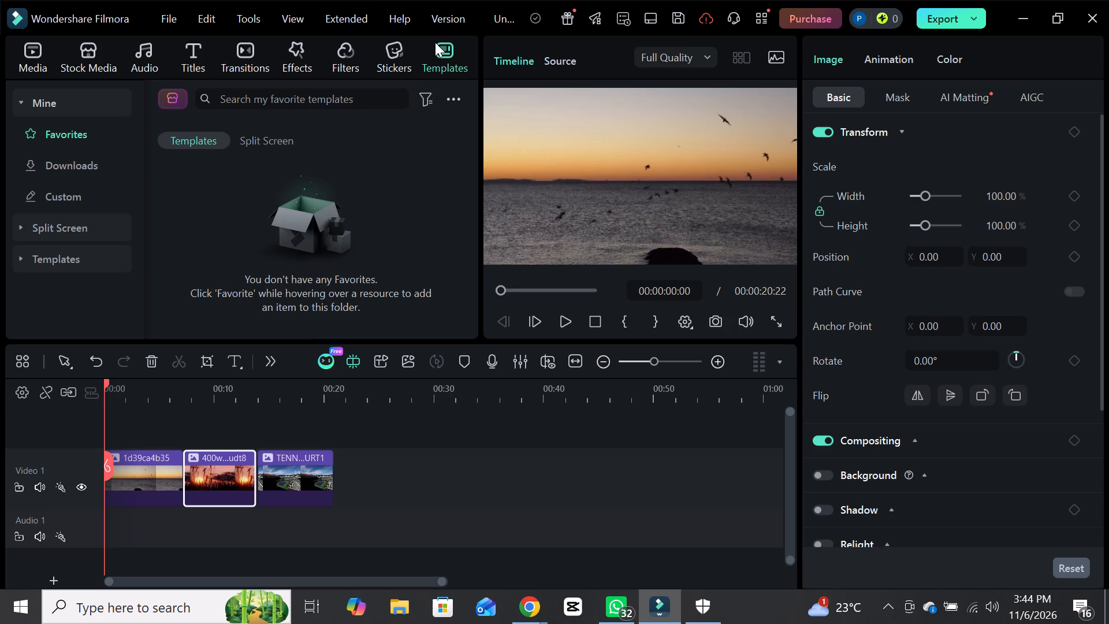
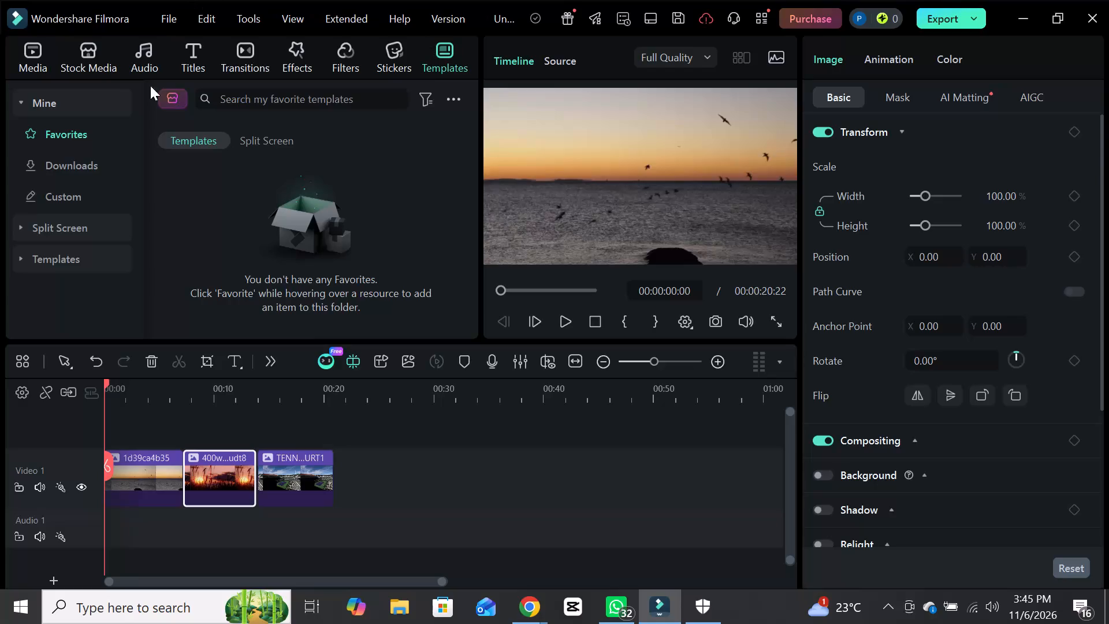
Compare the Basic and Social Media split-screen templates and download the three-panel Split Screen 13 from the Basic category.
double_click(104, 228)
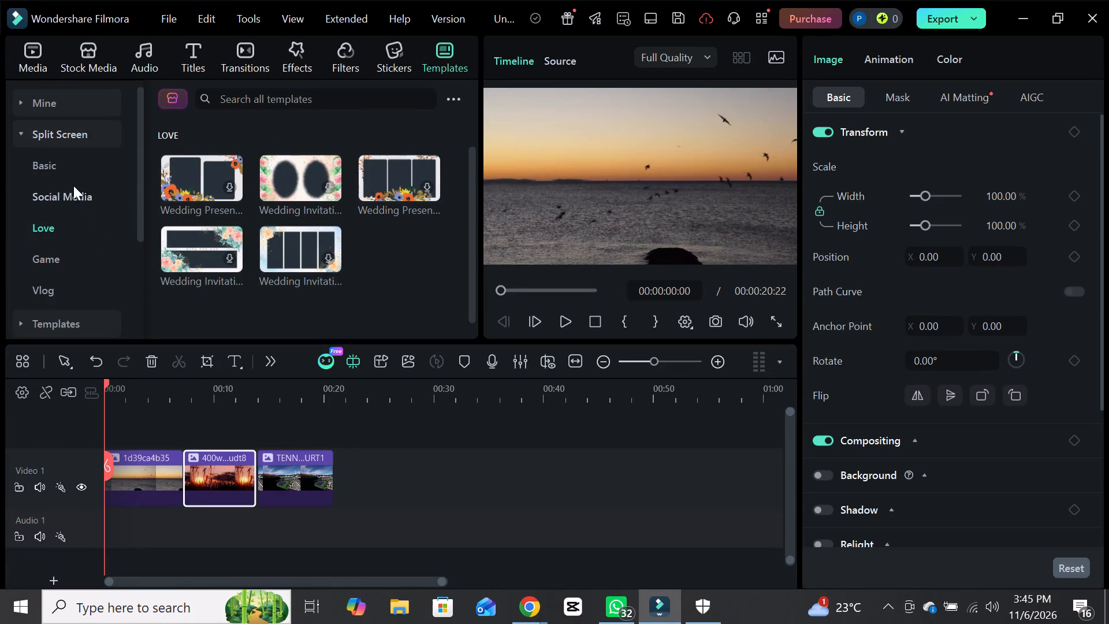
double_click(70, 167)
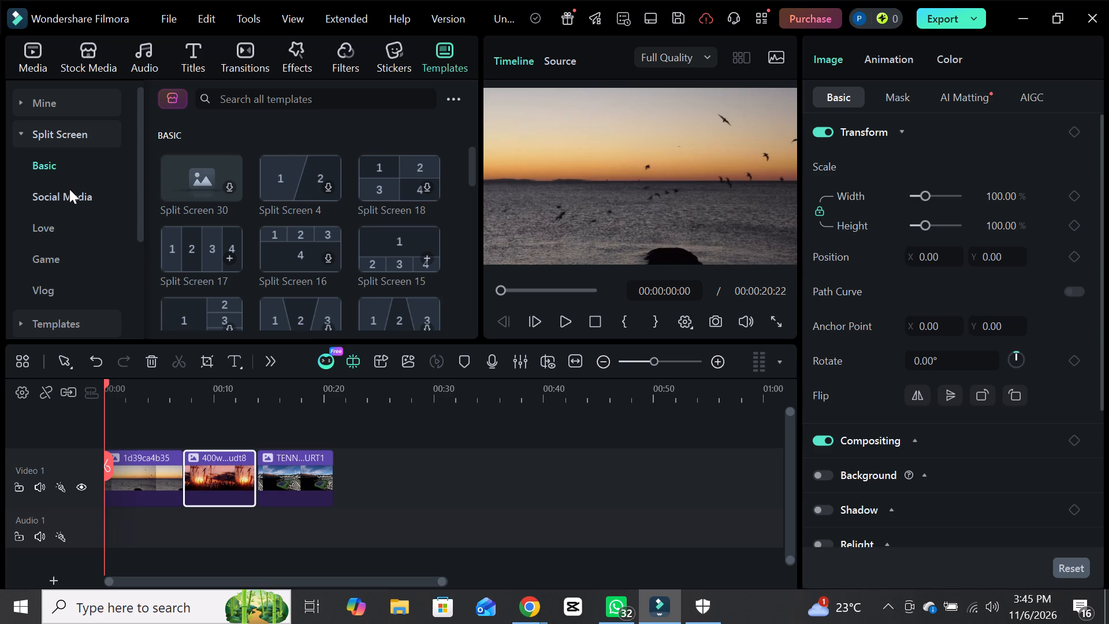
double_click(69, 189)
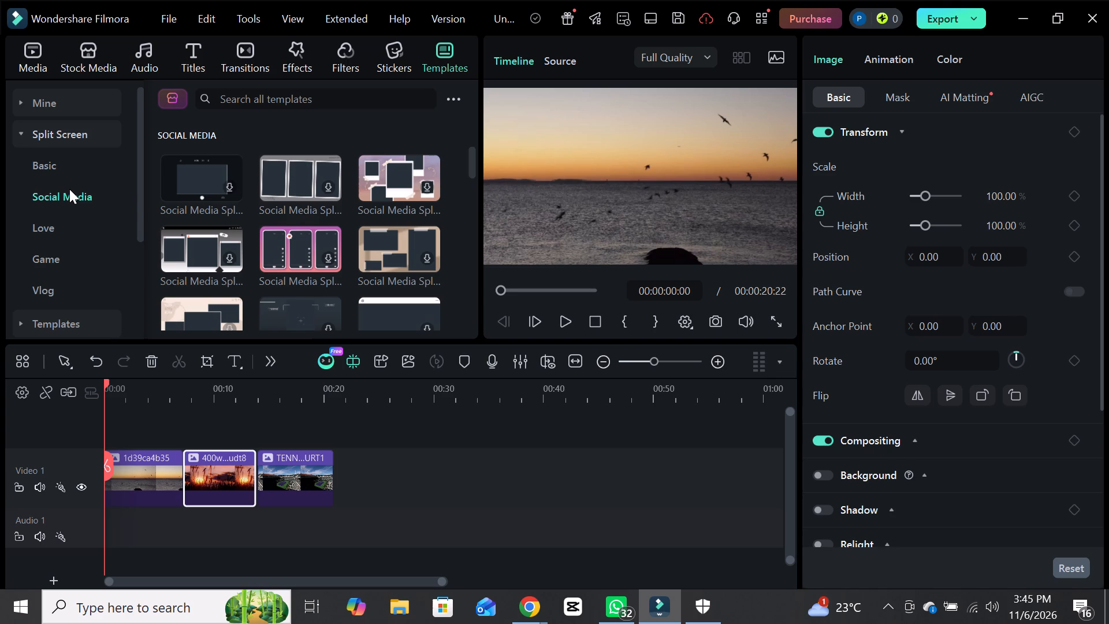
double_click(61, 169)
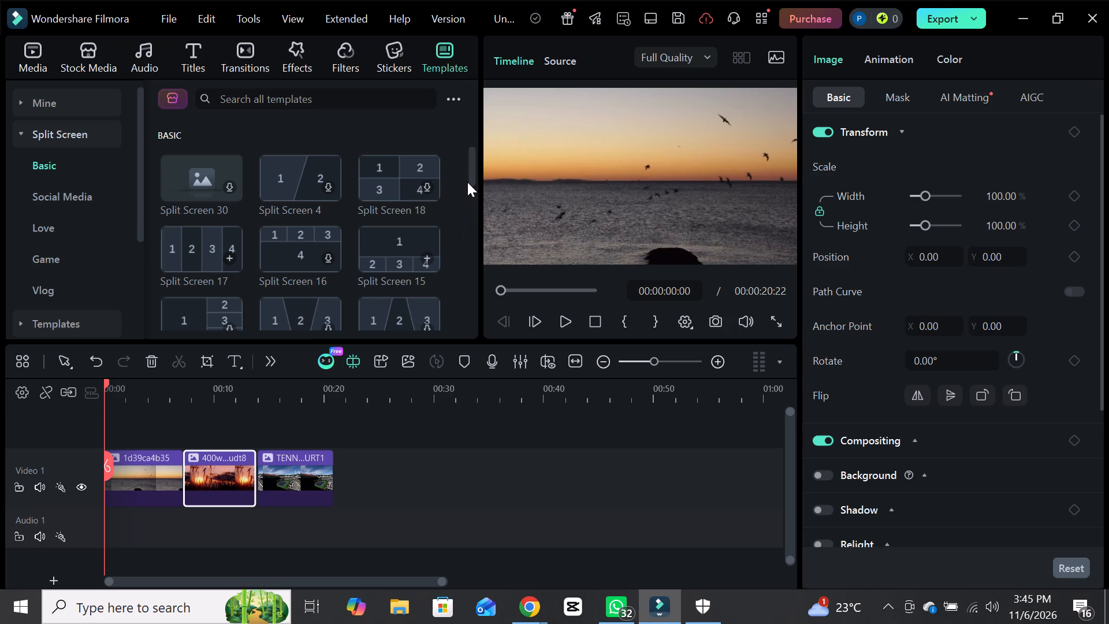
left_click_drag(470, 181, 470, 193)
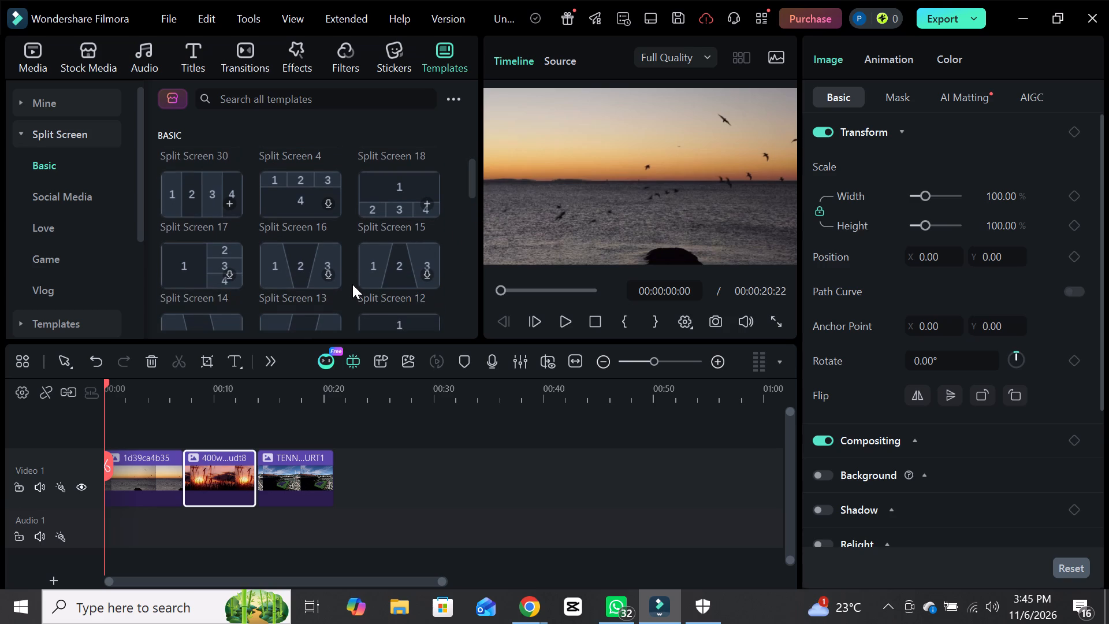
double_click(329, 272)
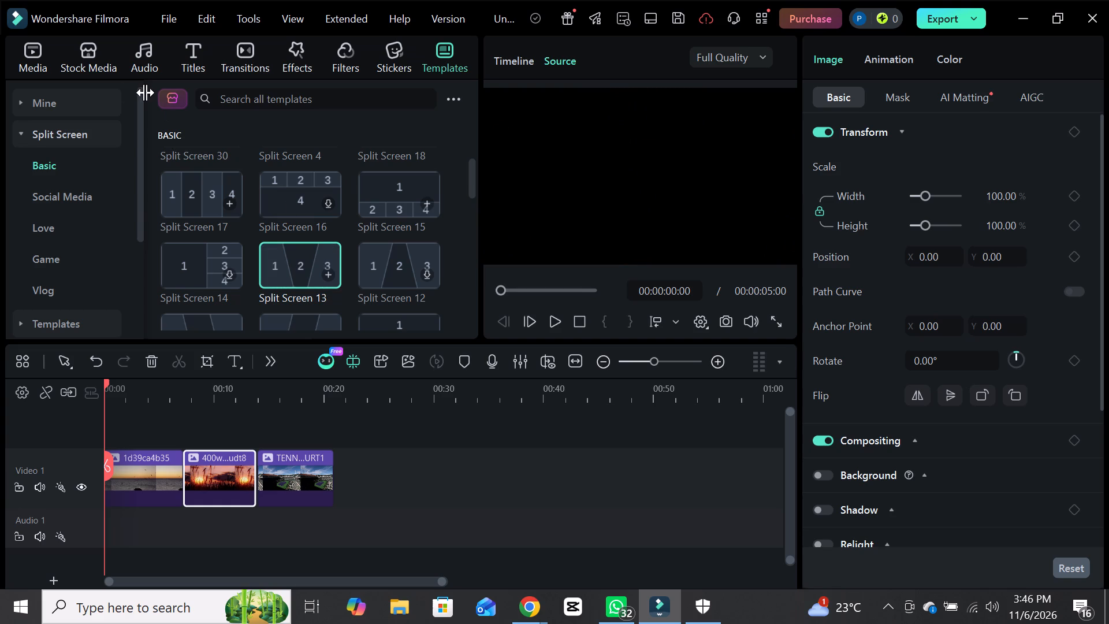
Return to the project media folder, play the Split Screen 13 source preview briefly, and pause it.
double_click(41, 54)
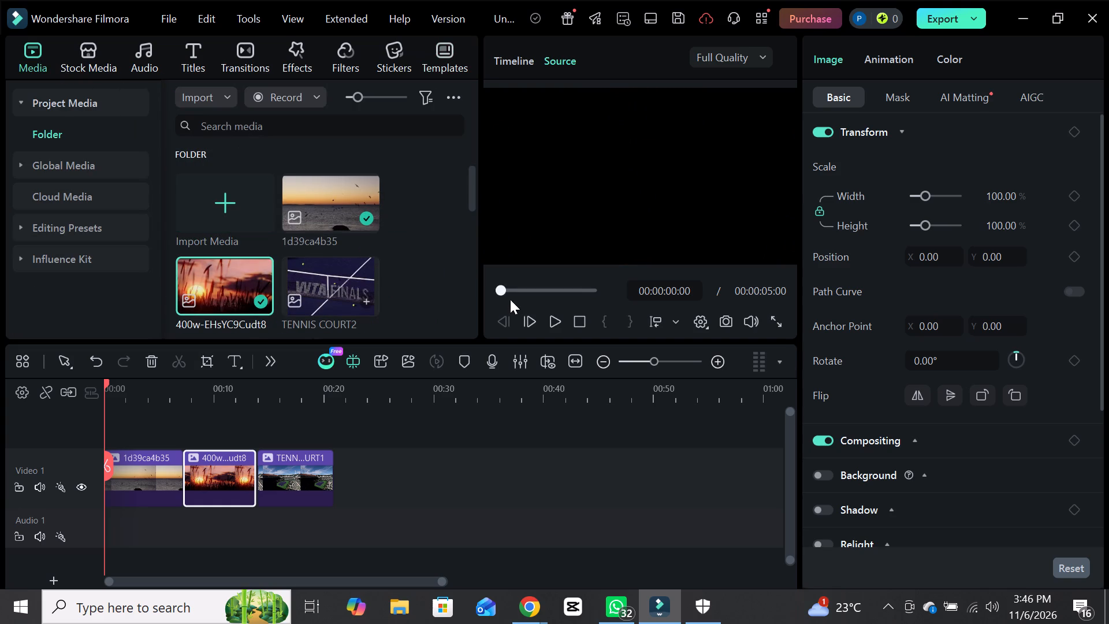
left_click(553, 325)
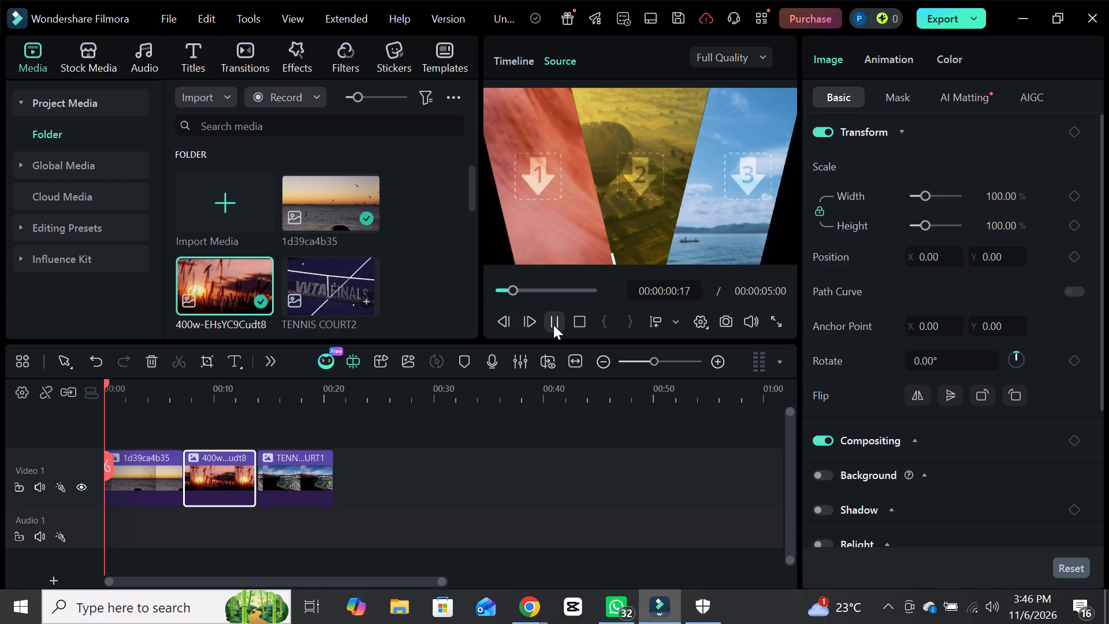
left_click(553, 325)
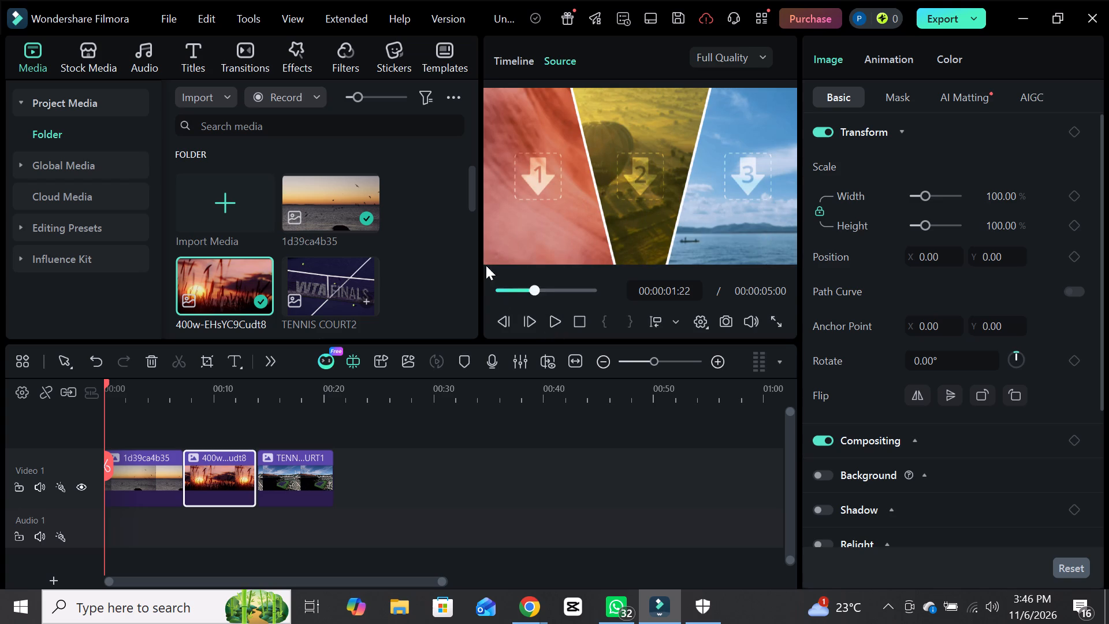
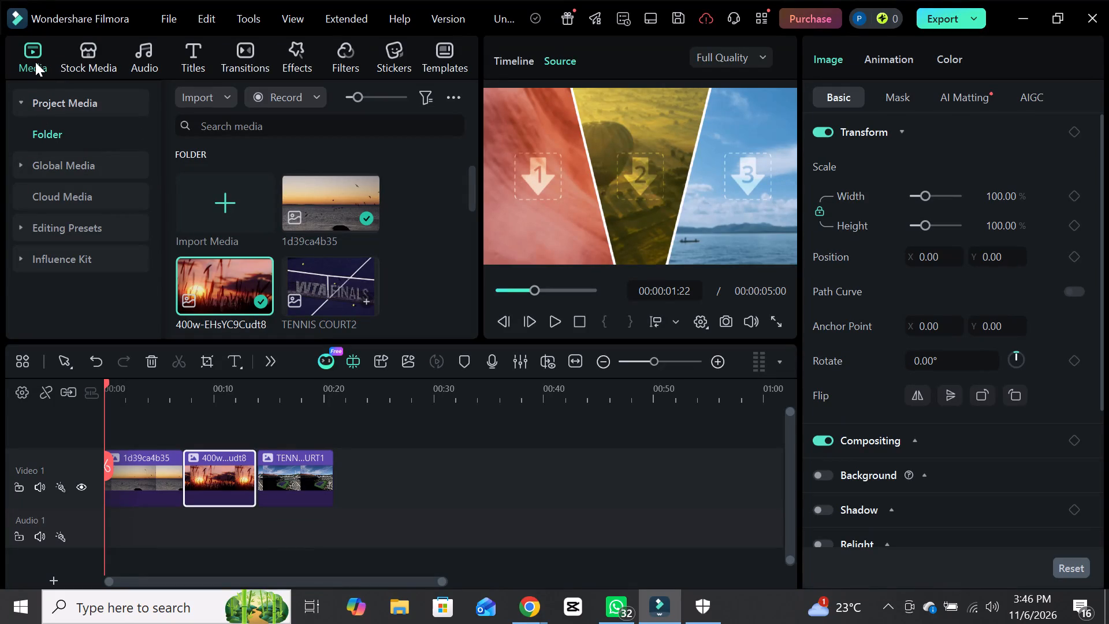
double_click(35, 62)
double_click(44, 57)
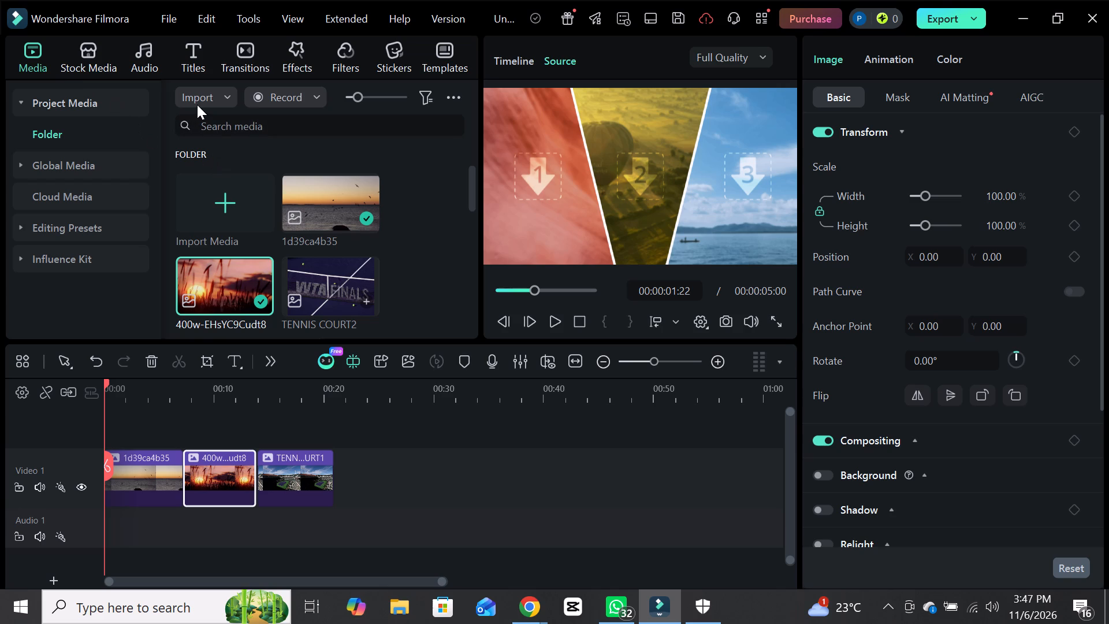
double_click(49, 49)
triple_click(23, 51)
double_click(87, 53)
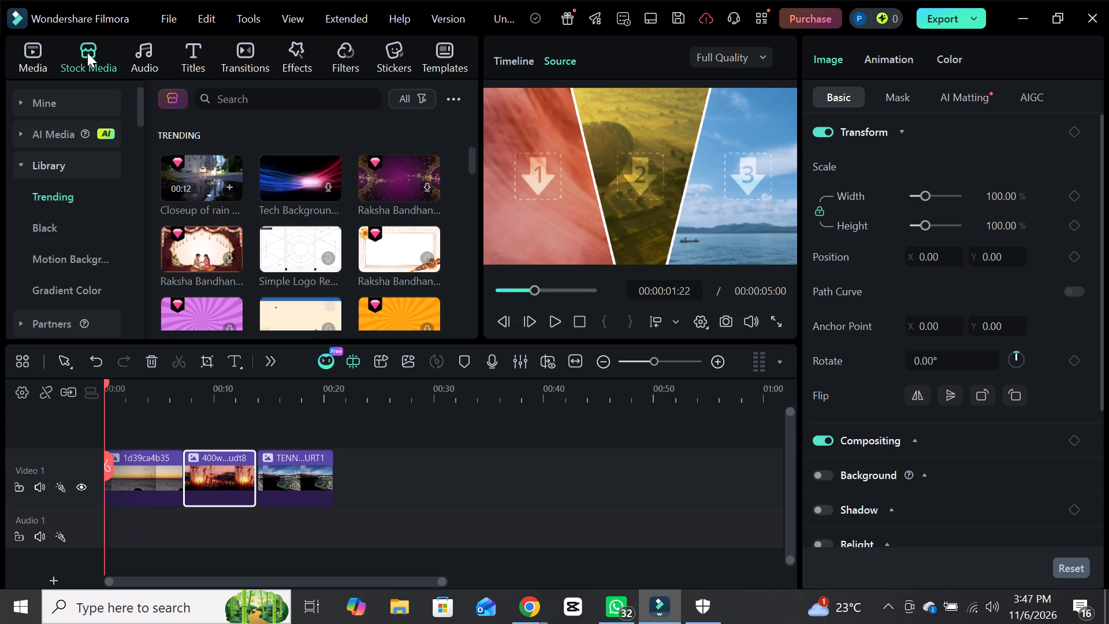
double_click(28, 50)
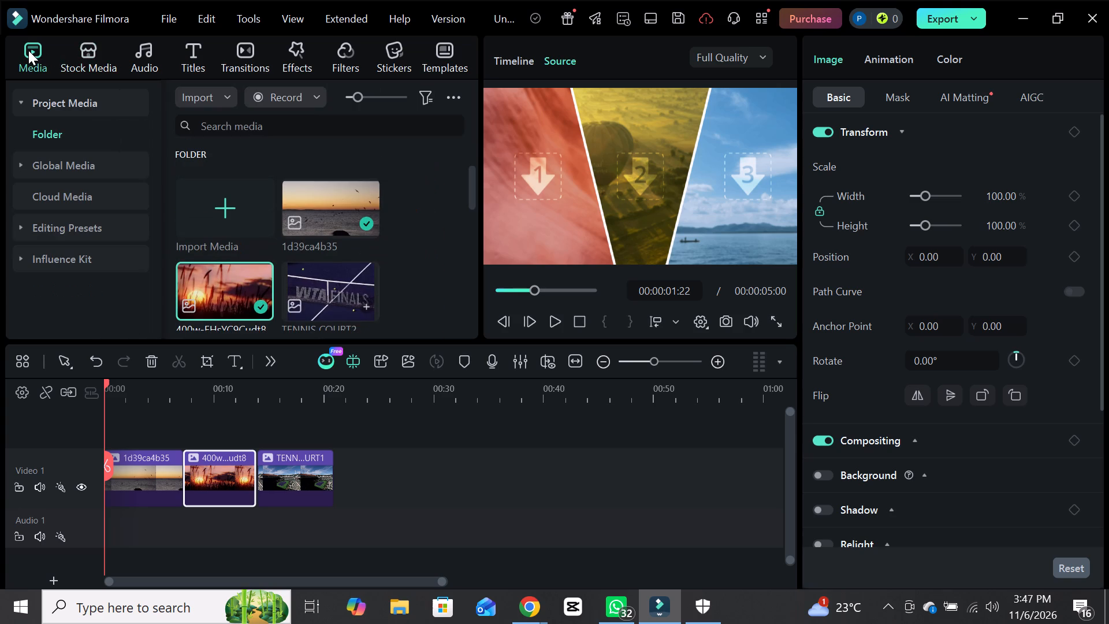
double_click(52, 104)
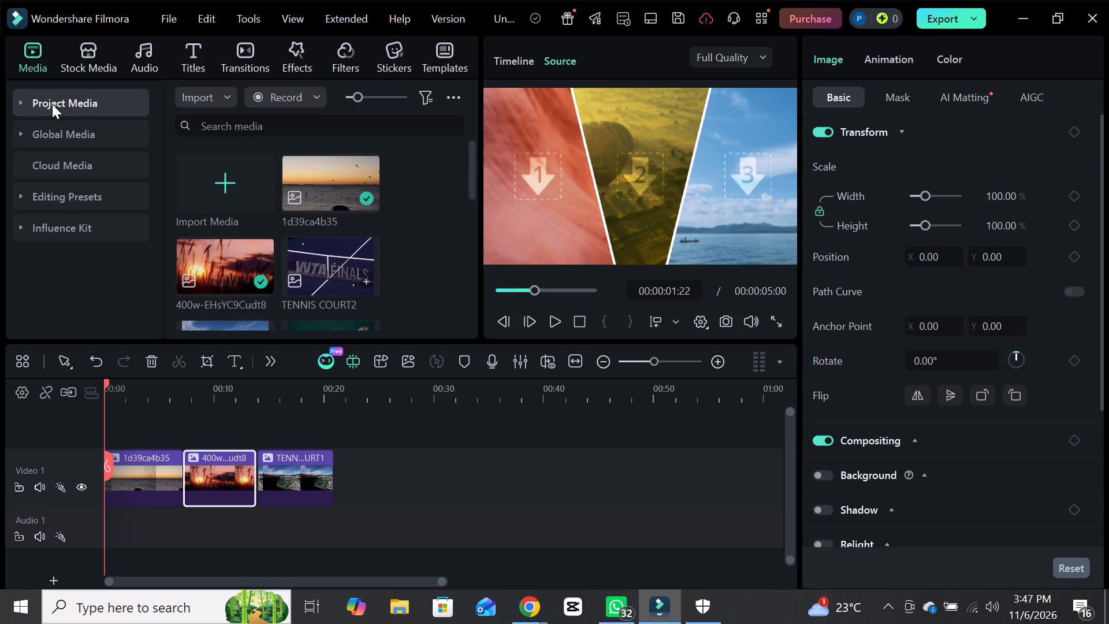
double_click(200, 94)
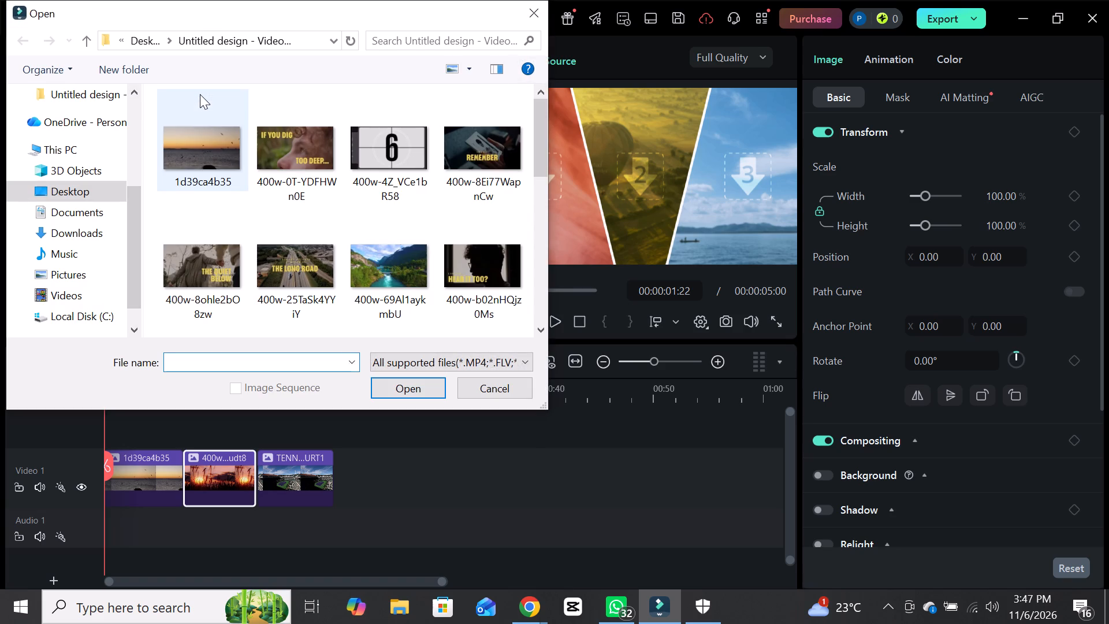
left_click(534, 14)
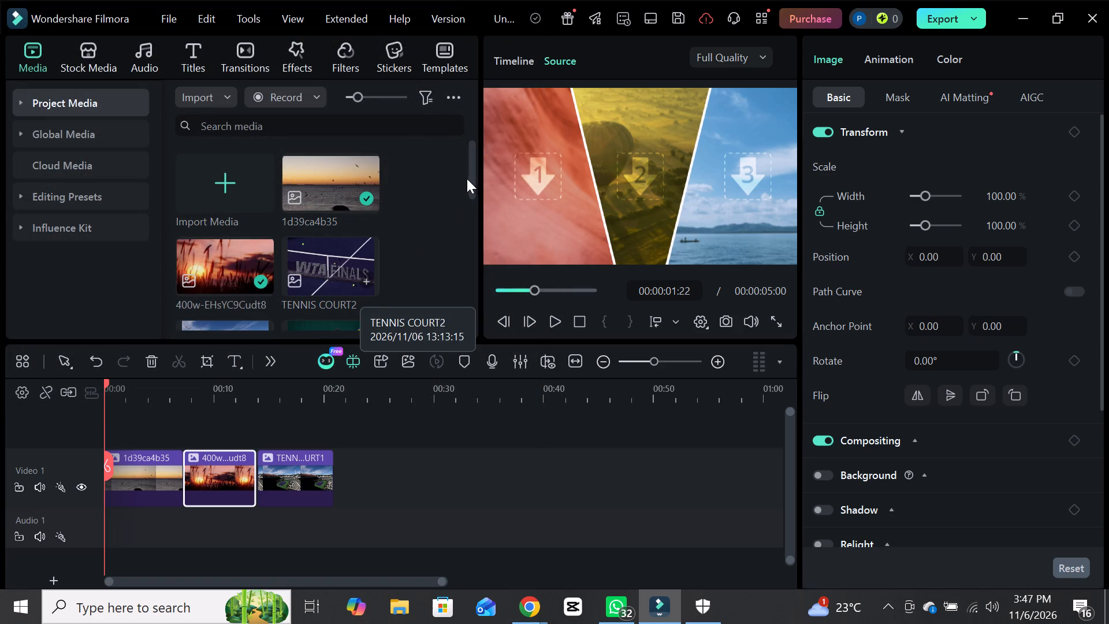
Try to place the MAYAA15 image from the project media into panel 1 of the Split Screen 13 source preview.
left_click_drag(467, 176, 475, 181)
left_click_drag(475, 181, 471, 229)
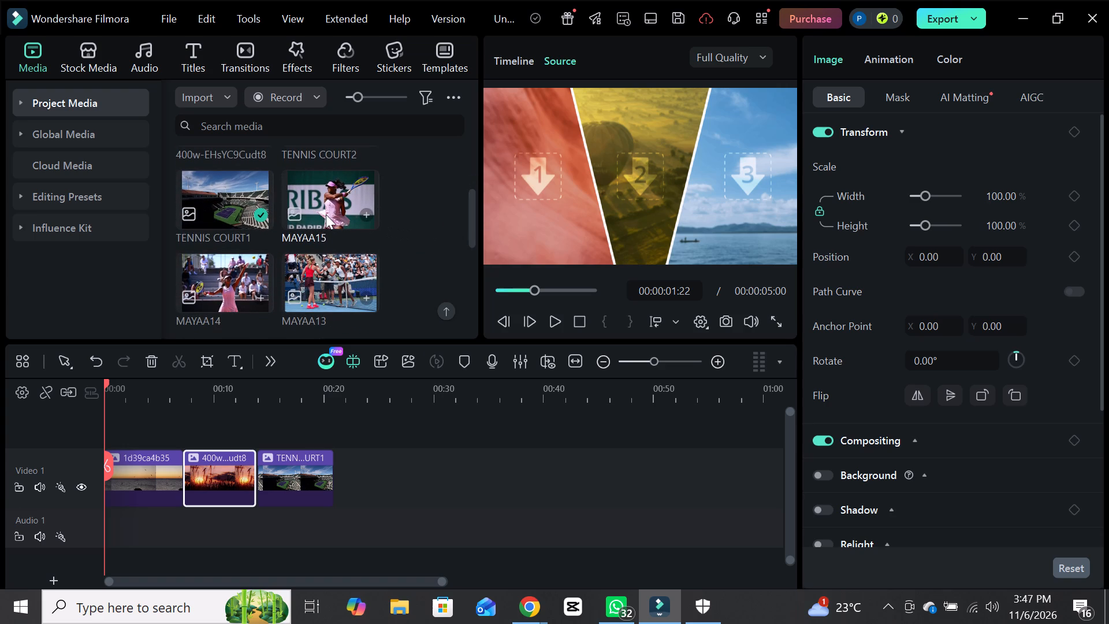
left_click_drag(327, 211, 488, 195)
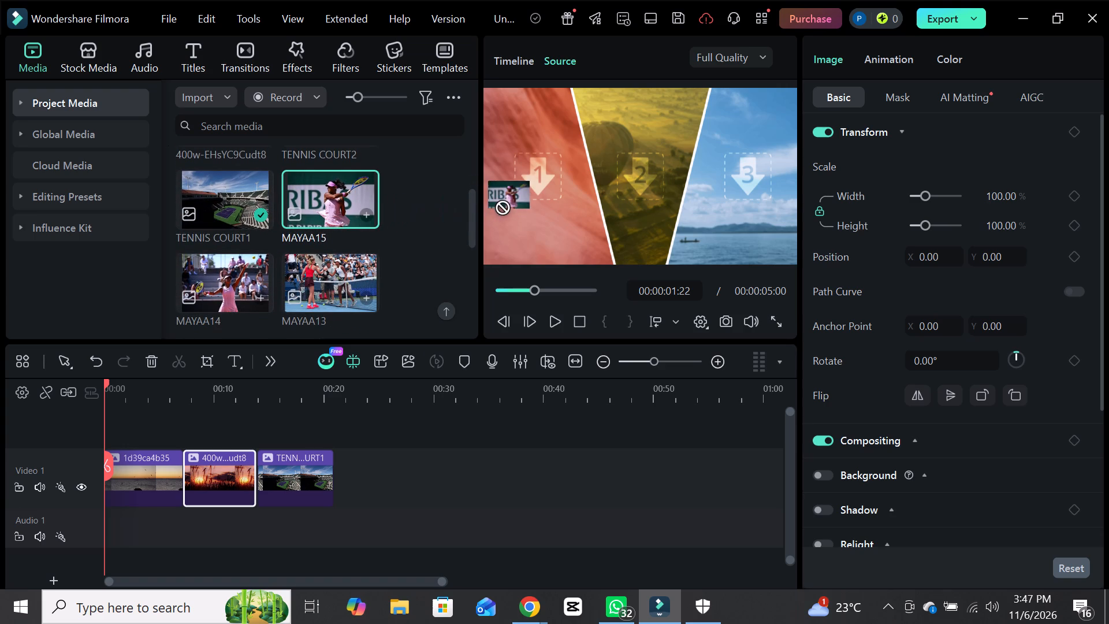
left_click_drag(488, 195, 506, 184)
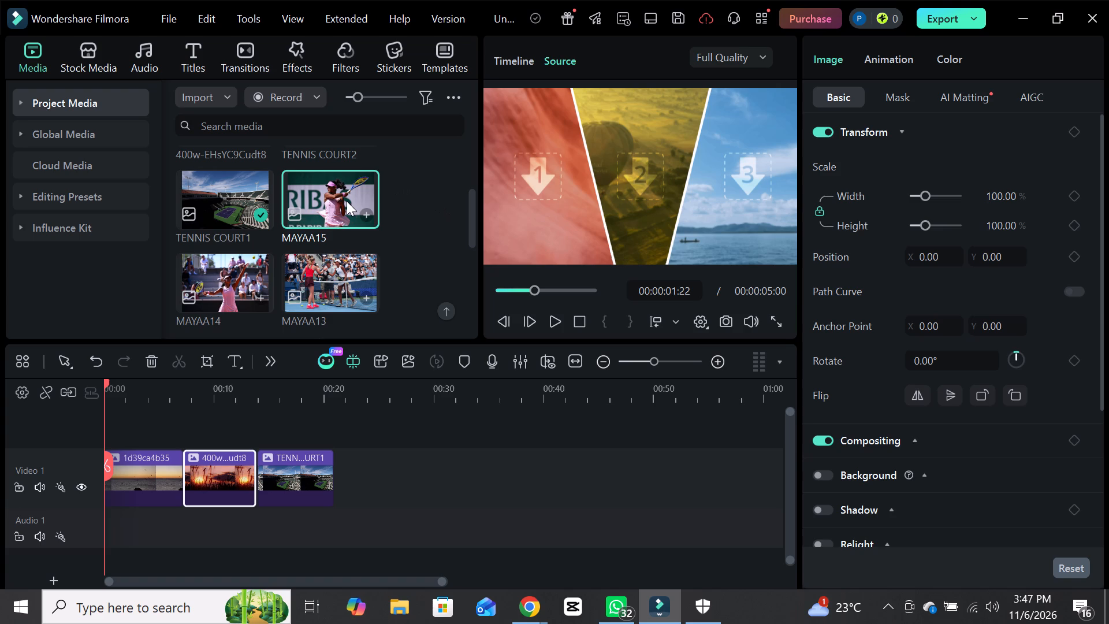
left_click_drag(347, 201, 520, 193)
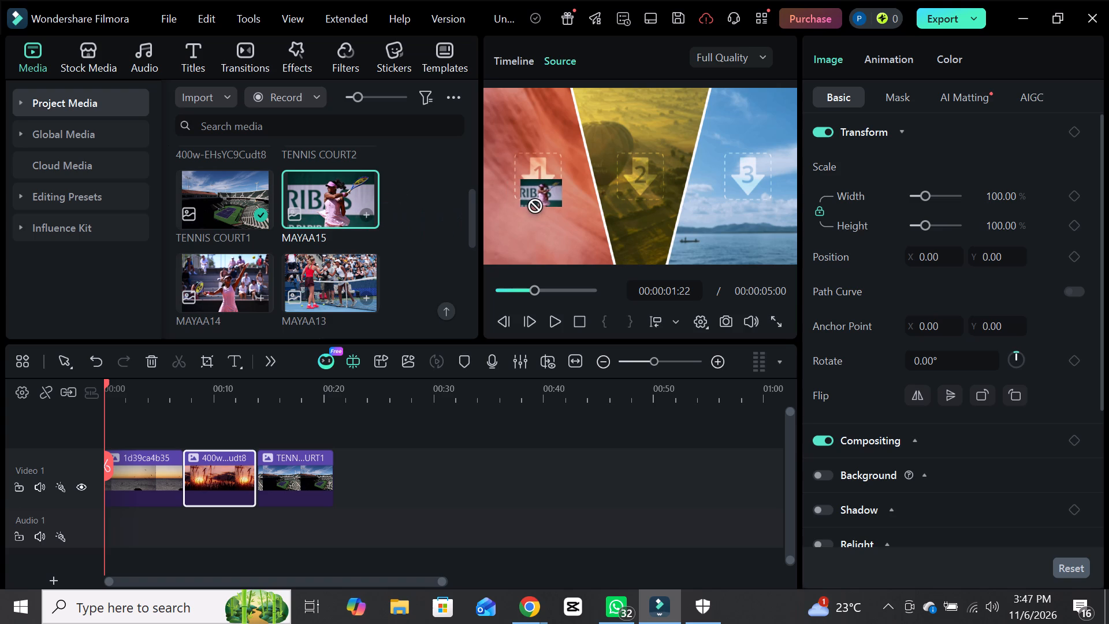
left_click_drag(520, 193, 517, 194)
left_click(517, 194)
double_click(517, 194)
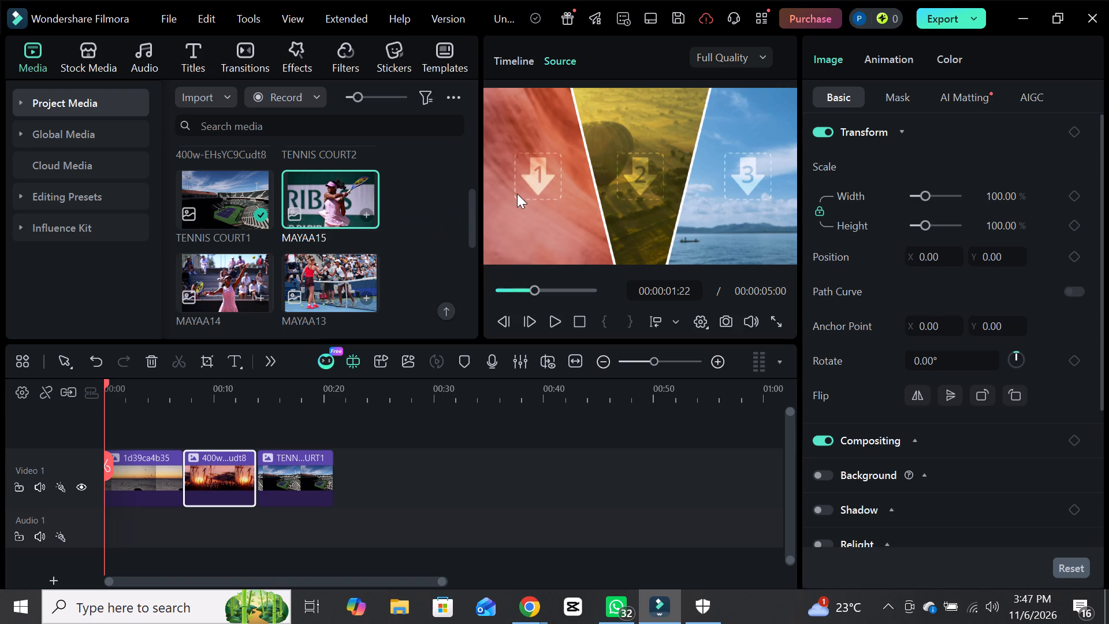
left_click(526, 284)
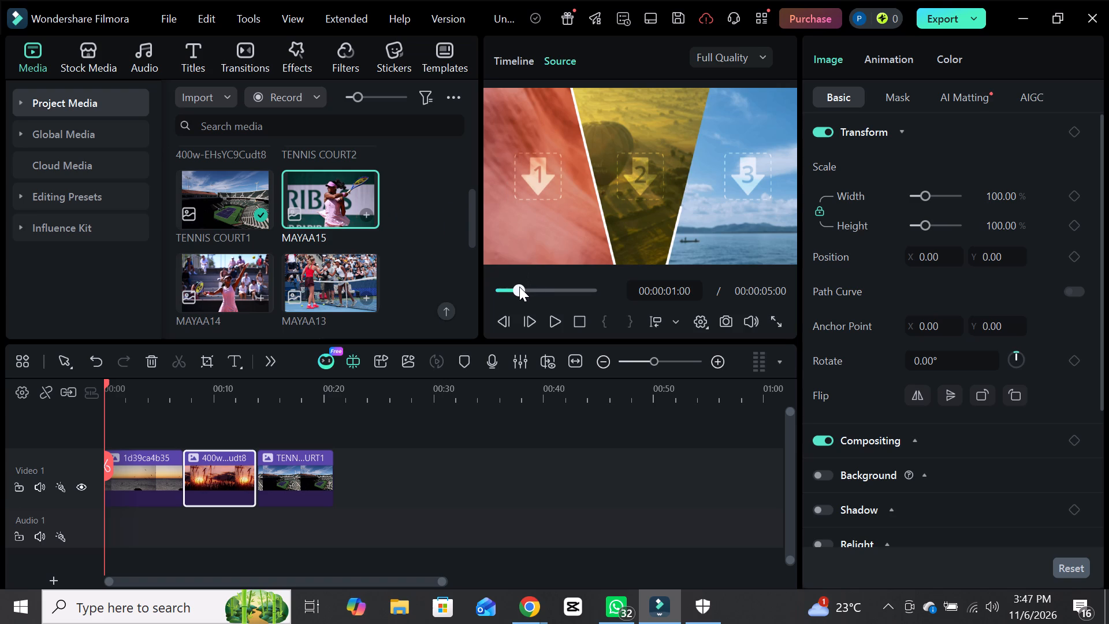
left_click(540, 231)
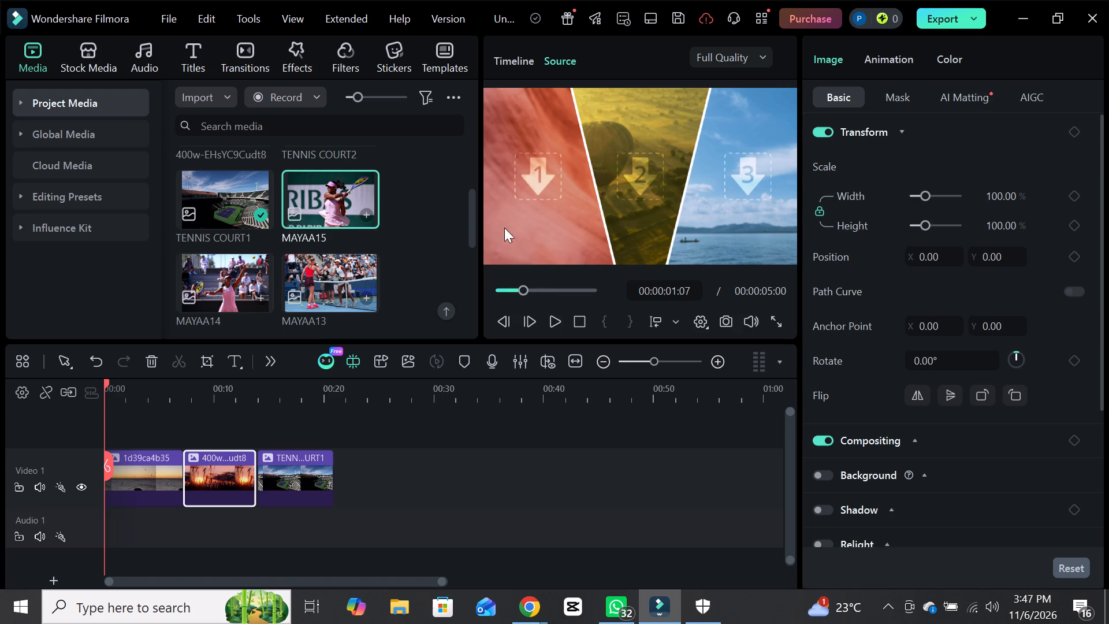
Add the MAYAA15 image to Video 1 directly after the TENNIS COURT1 clip.
left_click_drag(359, 202, 397, 431)
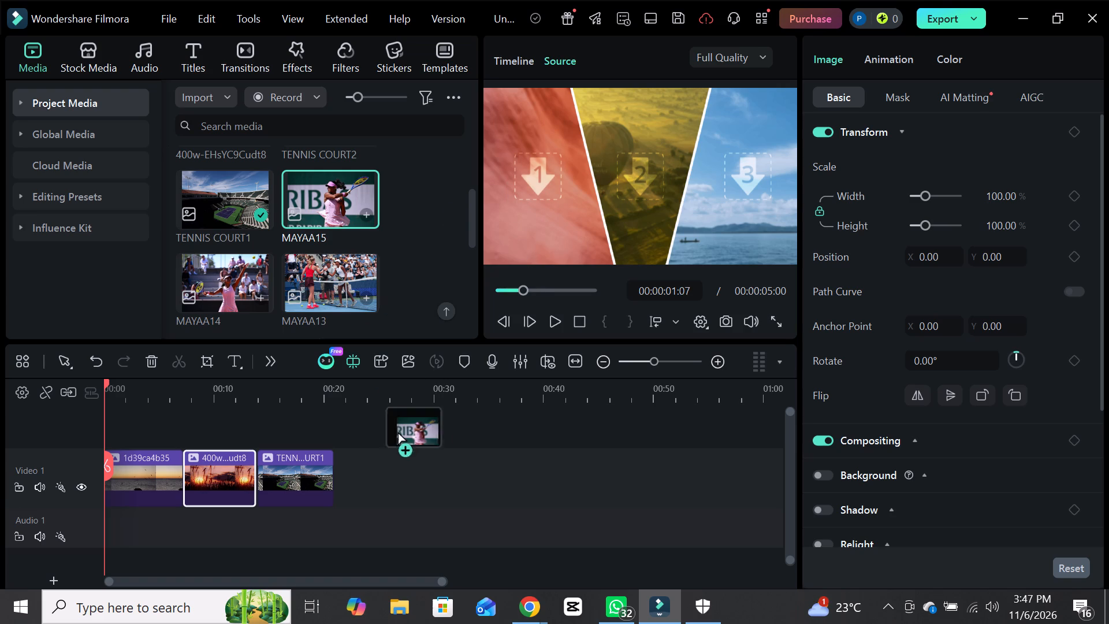
left_click_drag(397, 431, 338, 477)
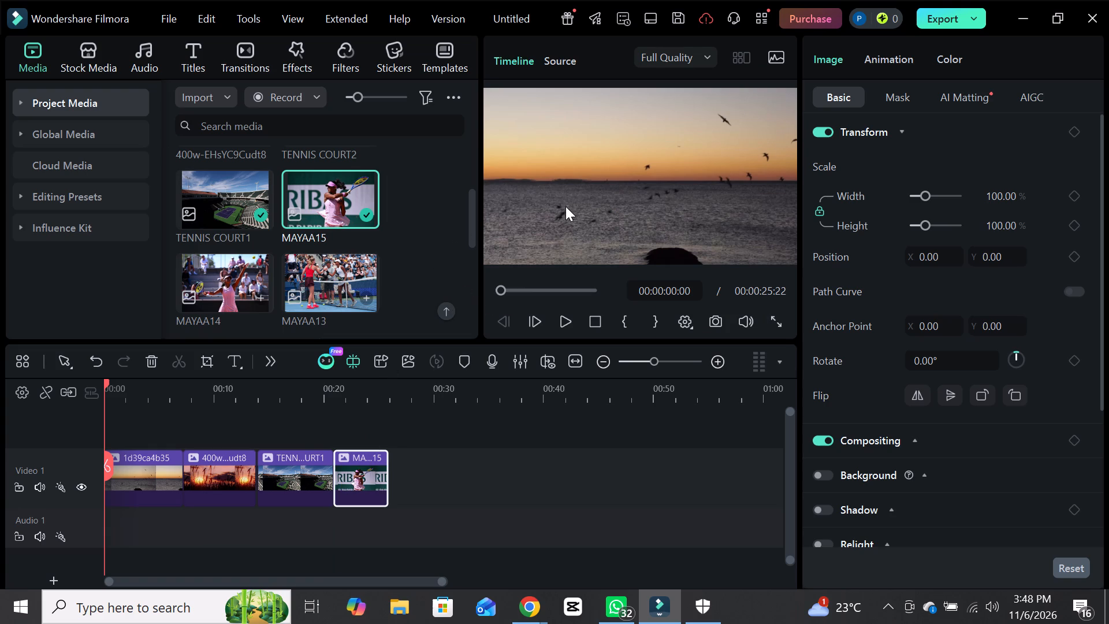
Play the opening of the timeline sequence briefly, pause it, and return the playhead to the start.
left_click(556, 224)
left_click(566, 328)
left_click(566, 328)
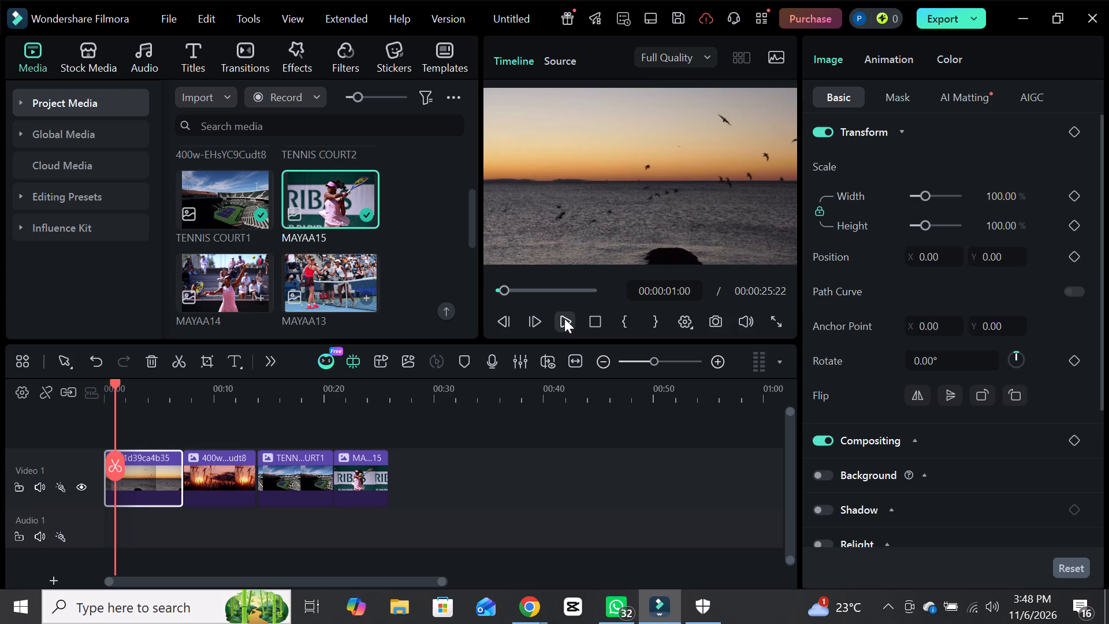
left_click(497, 296)
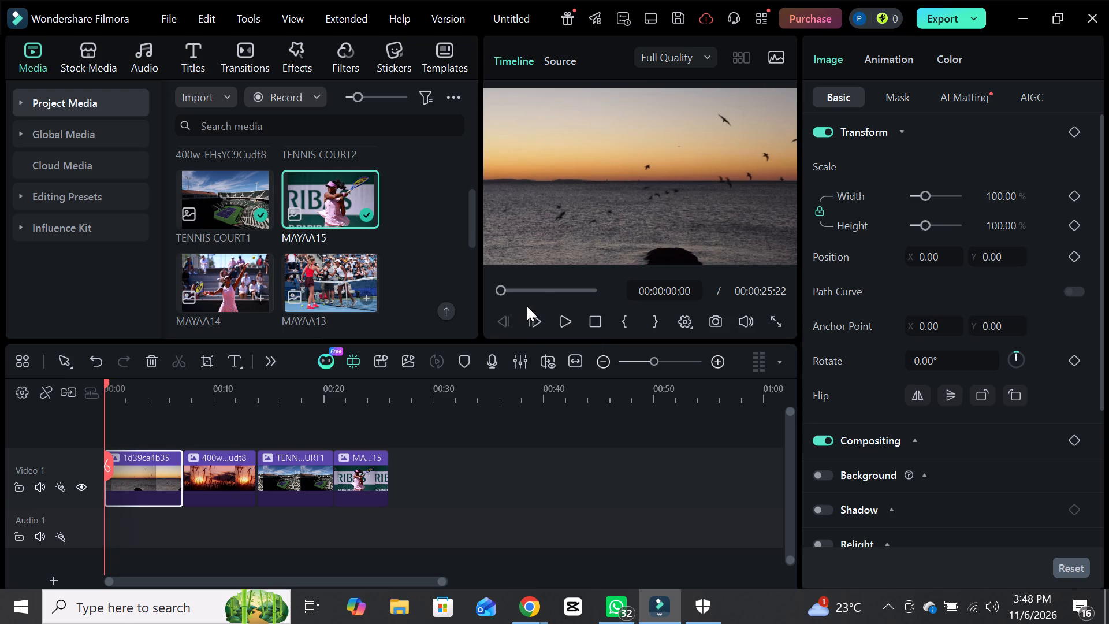
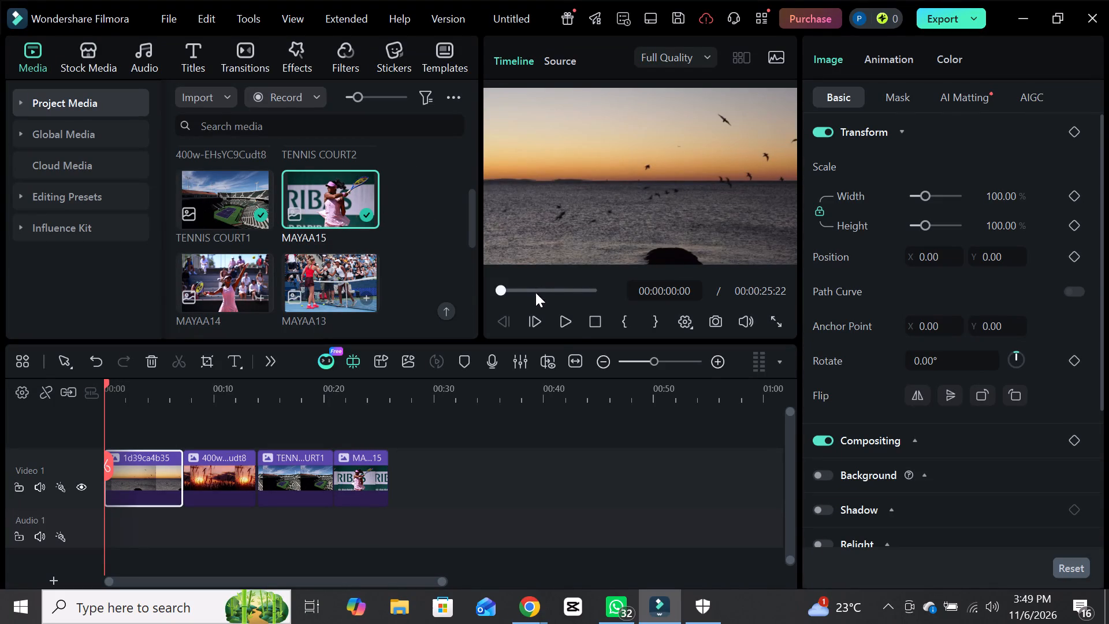
Play the timeline sequence from the start through to the MAYAA15 clip.
left_click(573, 320)
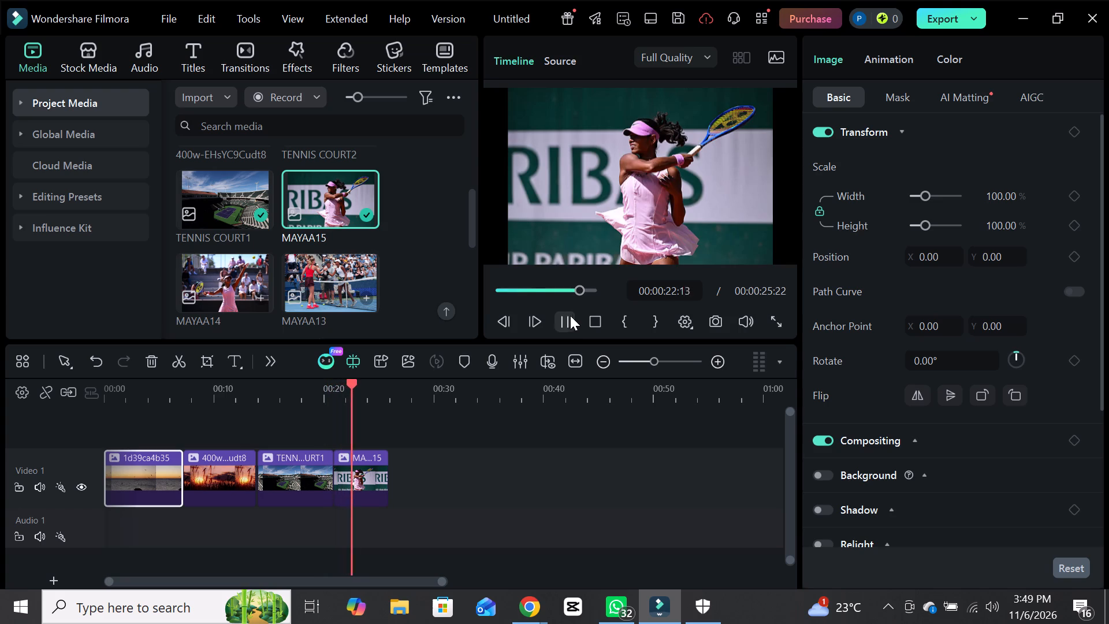
left_click(561, 310)
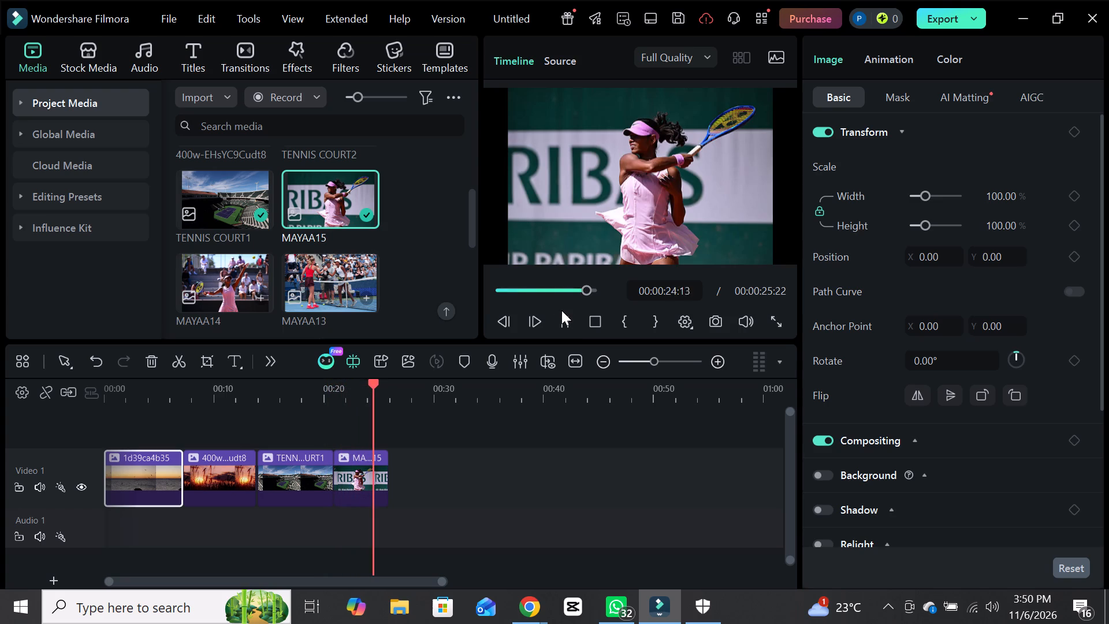
Insert the basic Split Screen 17 template on Video 1 at 00:00:07:08, between the 1d39ca4b35 clip and the second sunset clip.
left_click(570, 322)
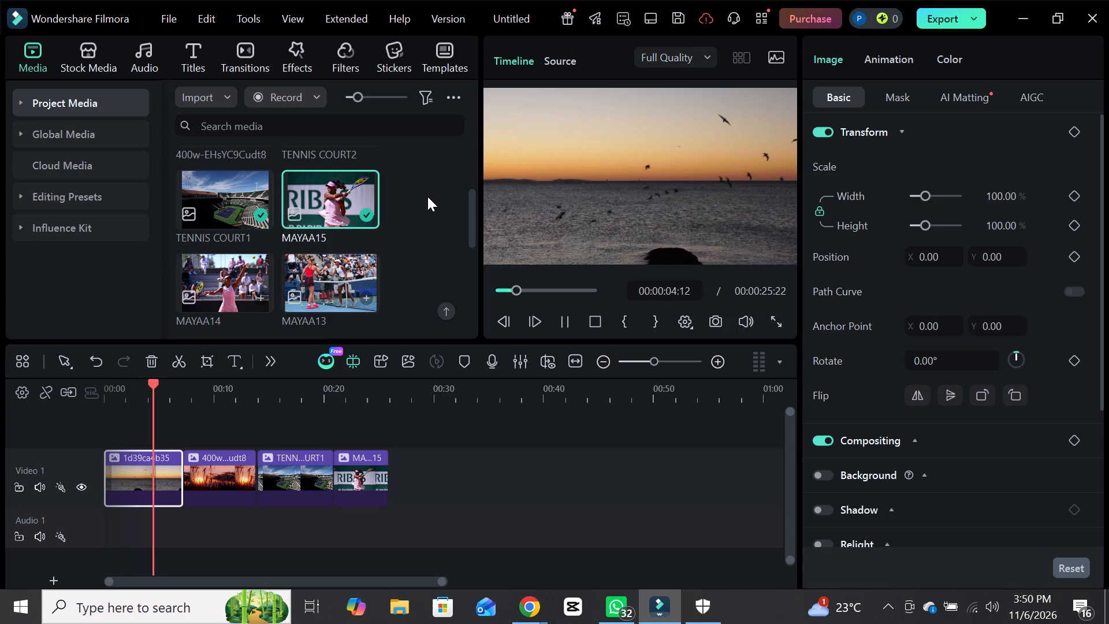
left_click(561, 329)
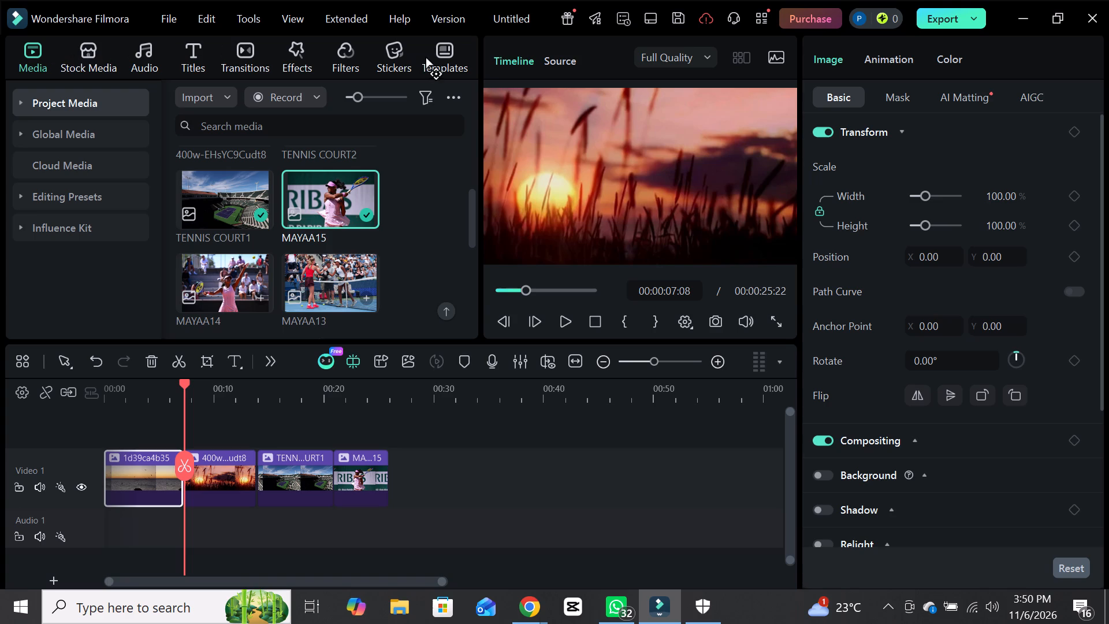
double_click(440, 51)
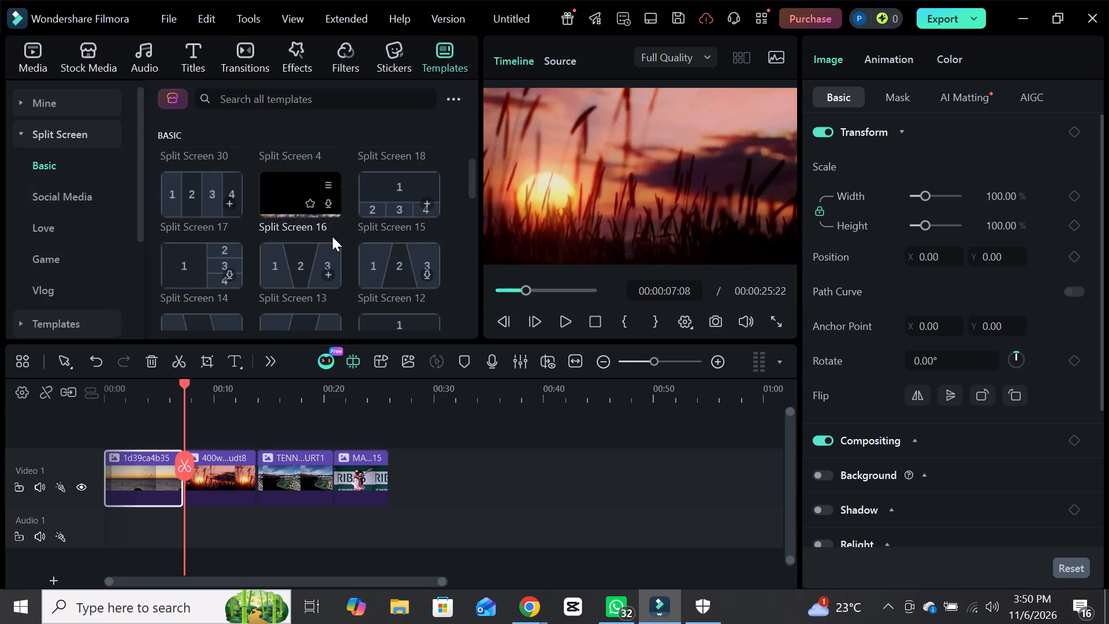
left_click(228, 203)
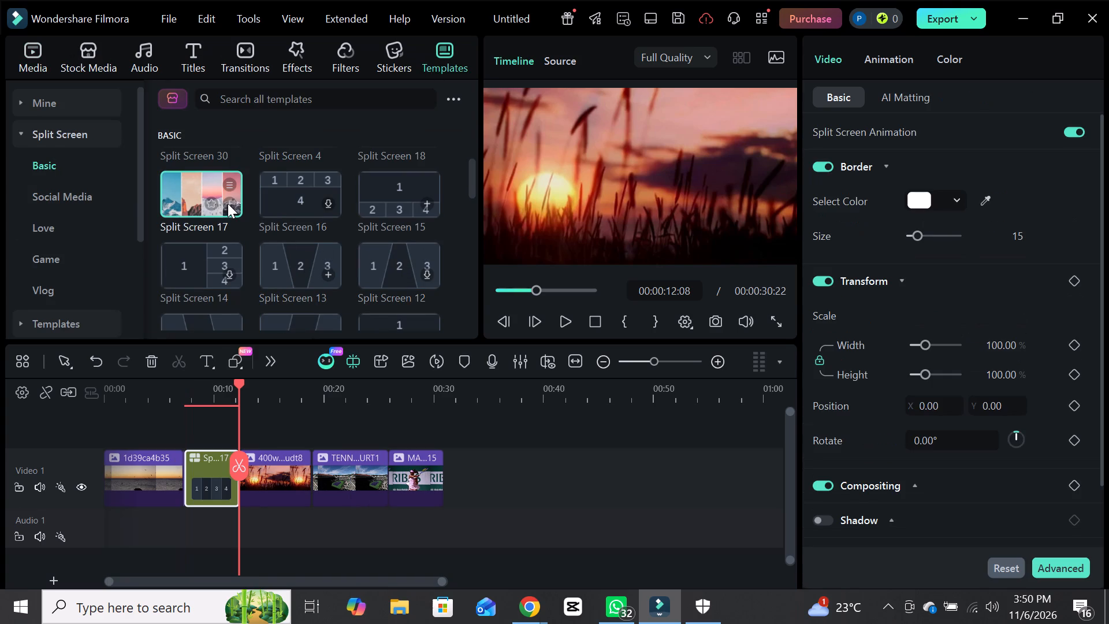
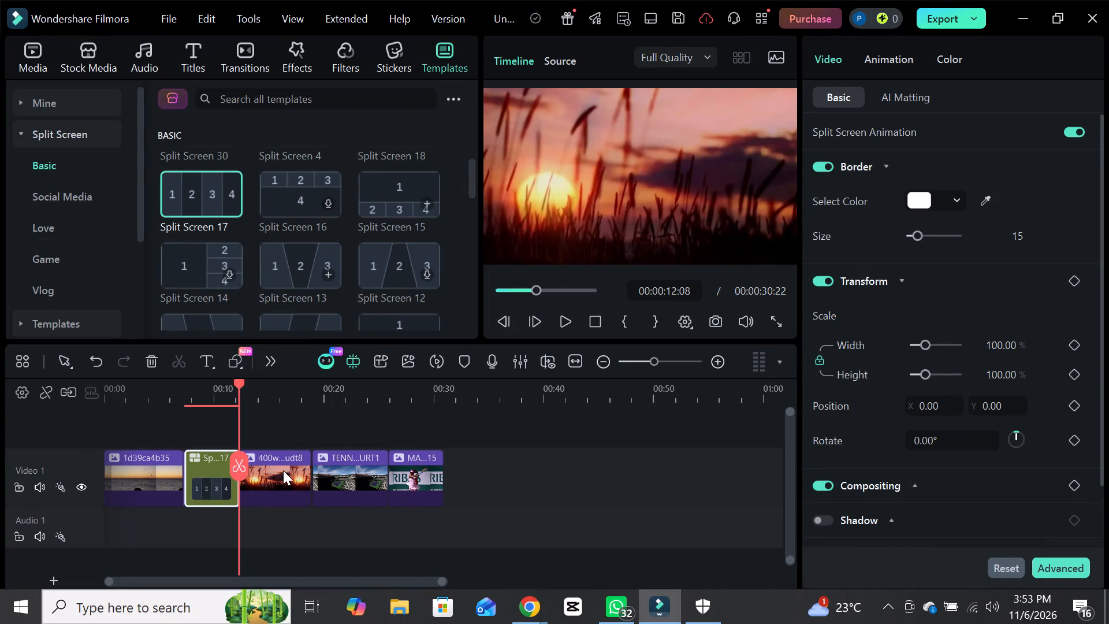
Place the MAYAA15 image in slot 1 of the Split Screen 17 clip, previewed at 00:00:08:19.
left_click_drag(235, 472, 162, 481)
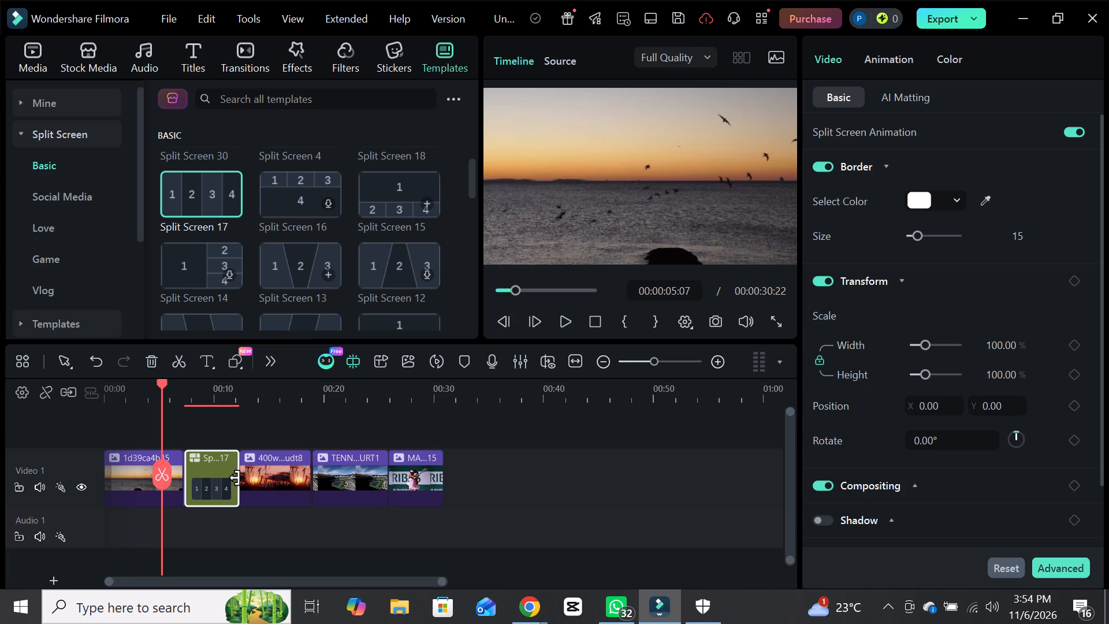
left_click_drag(235, 478, 278, 480)
left_click_drag(161, 473, 200, 474)
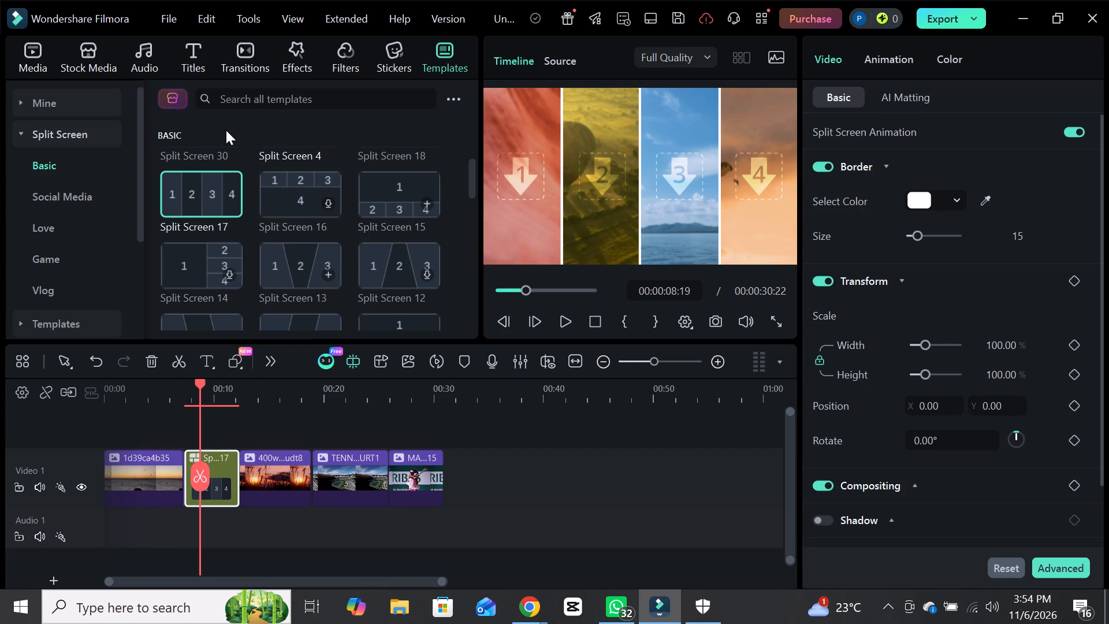
double_click(20, 59)
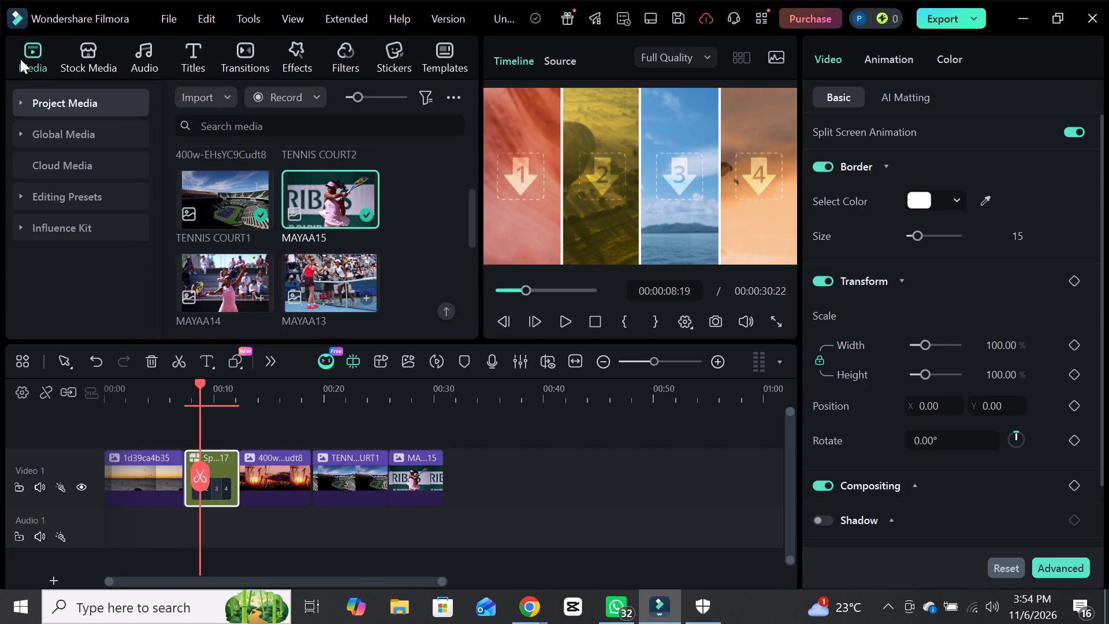
left_click_drag(315, 199, 492, 199)
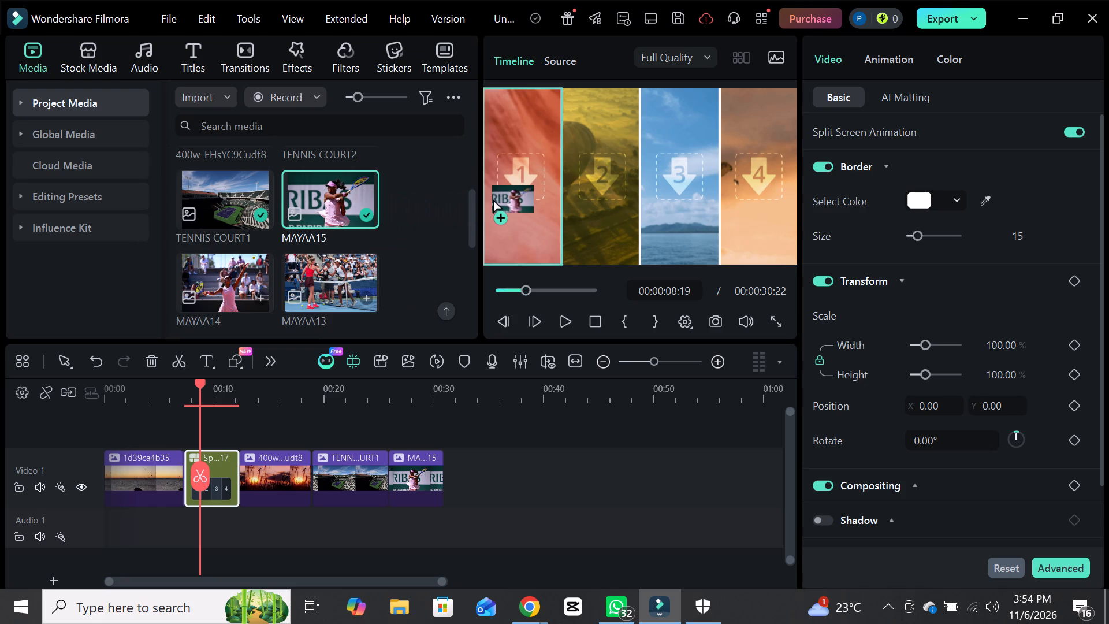
left_click_drag(492, 199, 496, 199)
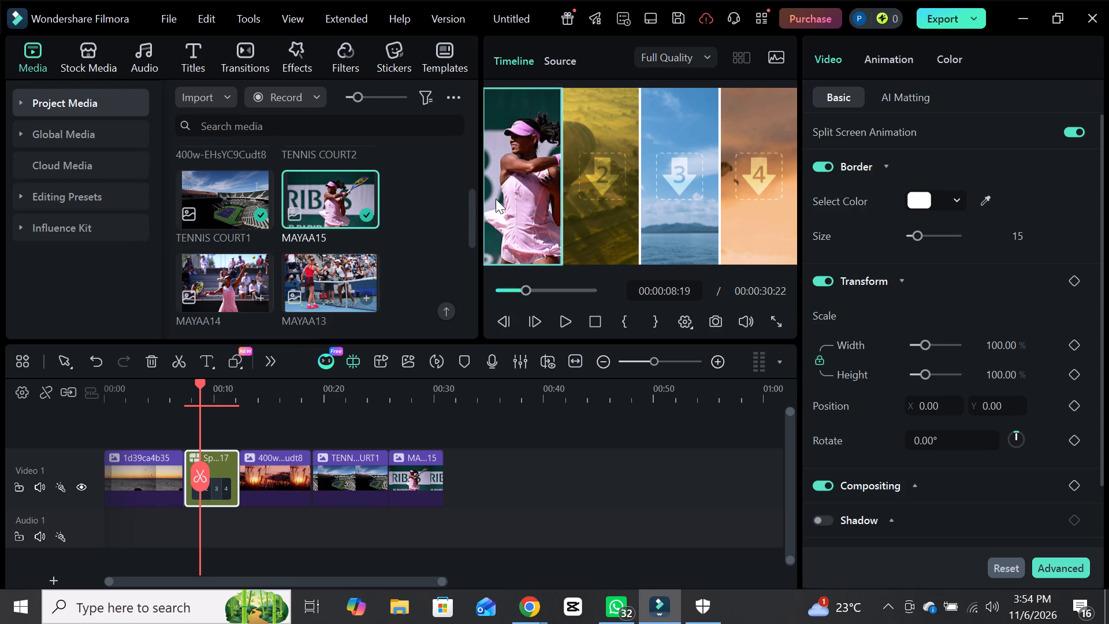
Fill slot 2 of the split screen with the MAYAA2 image and slot 3 with the MAAYAA1 image.
left_click_drag(468, 238, 468, 258)
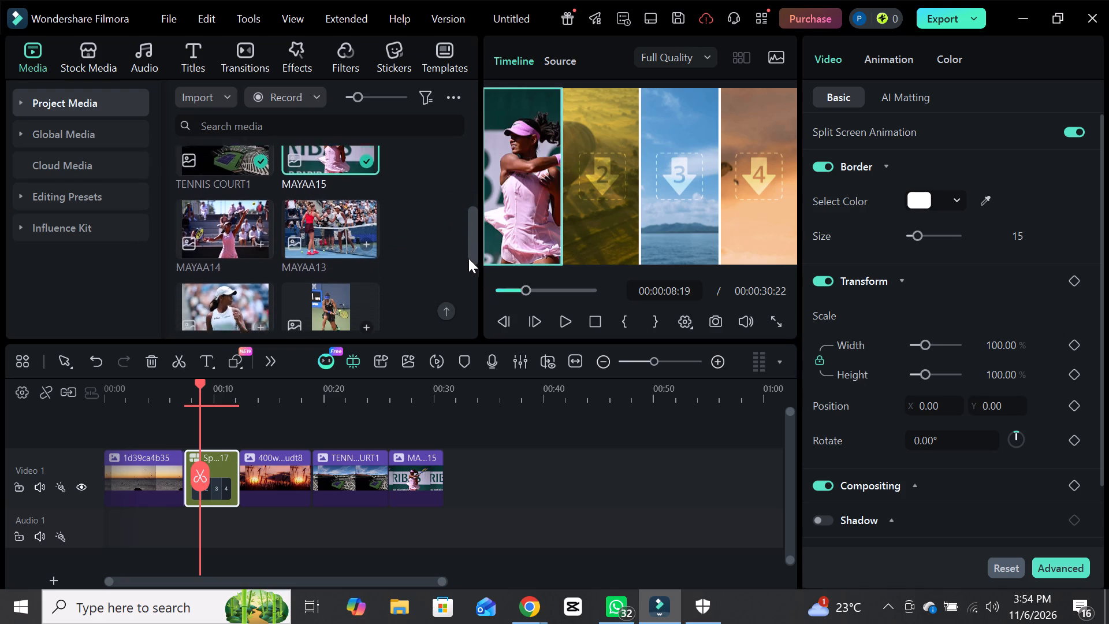
left_click_drag(468, 258, 470, 293)
left_click_drag(343, 294, 397, 289)
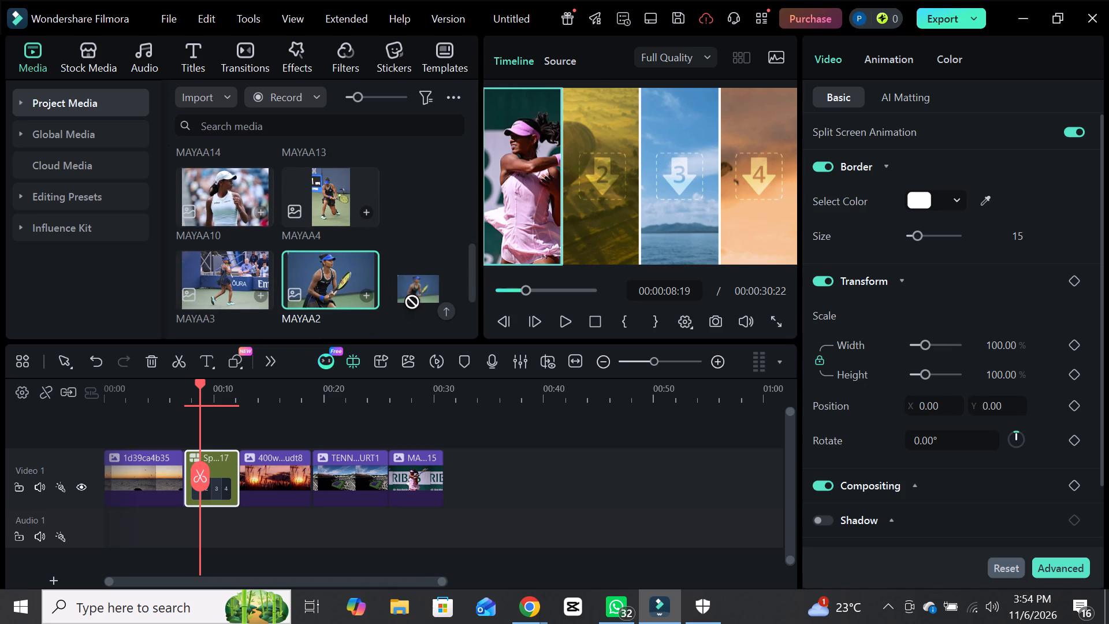
left_click_drag(397, 289, 568, 185)
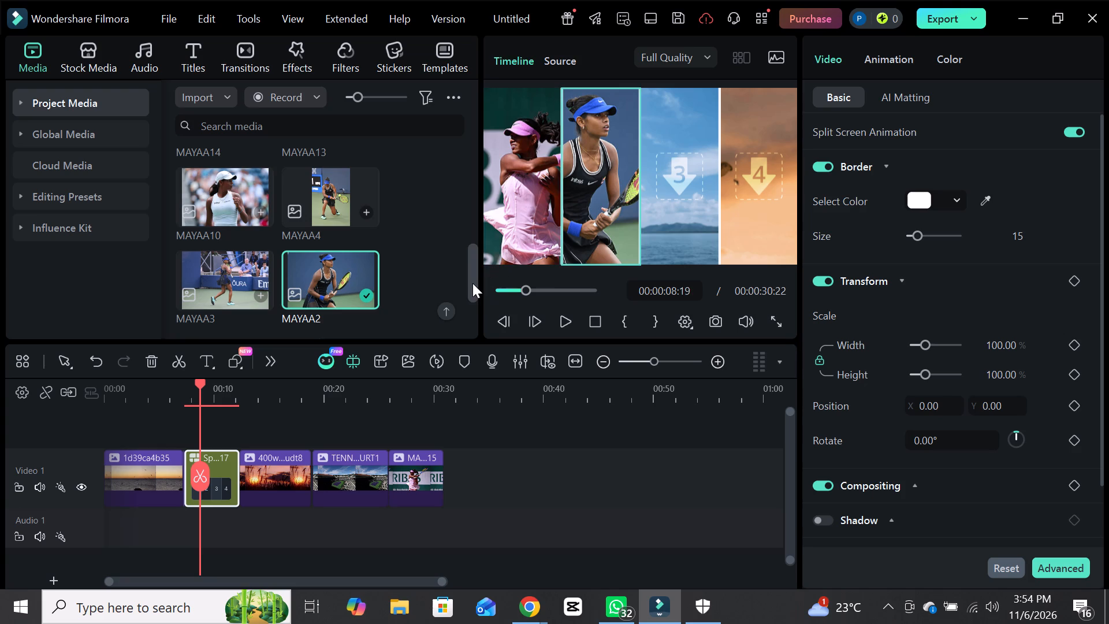
left_click_drag(472, 283, 470, 311)
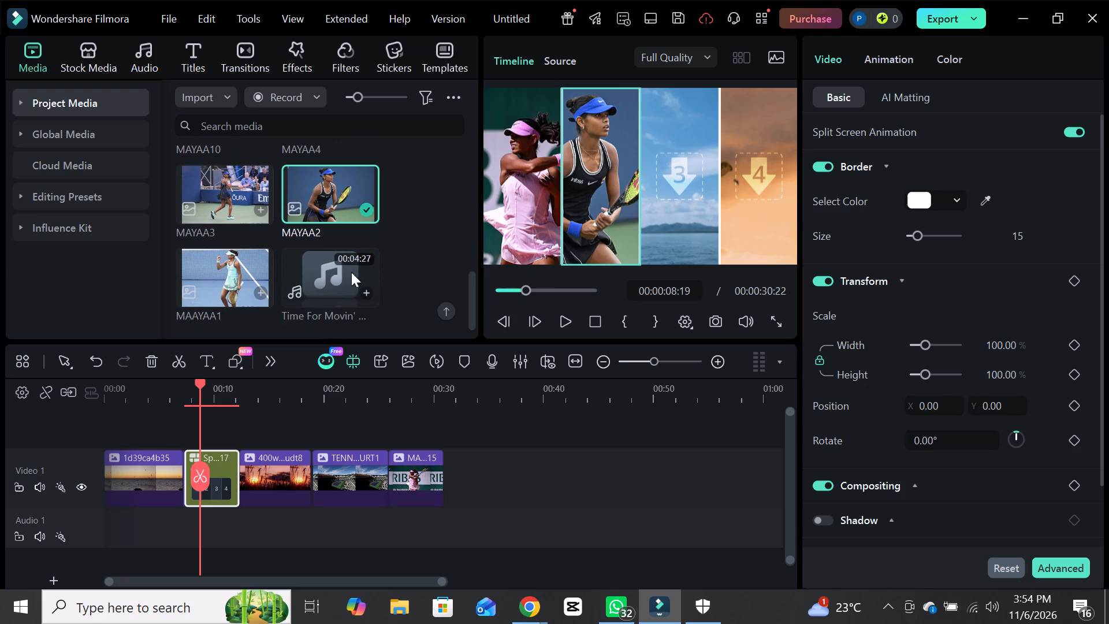
left_click_drag(218, 276, 390, 232)
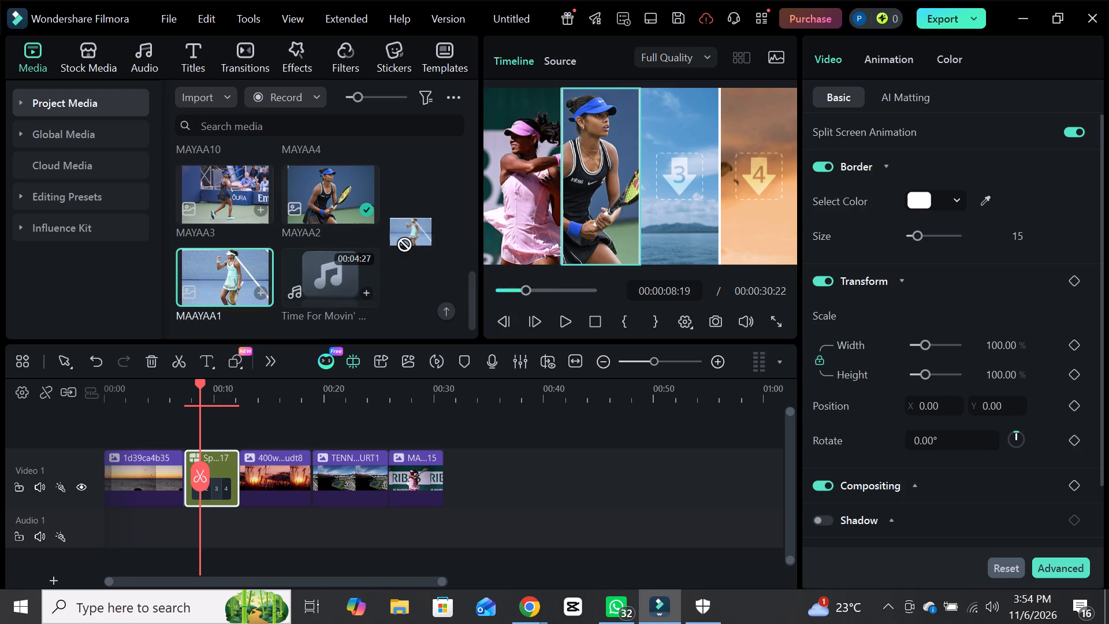
left_click_drag(390, 232, 657, 178)
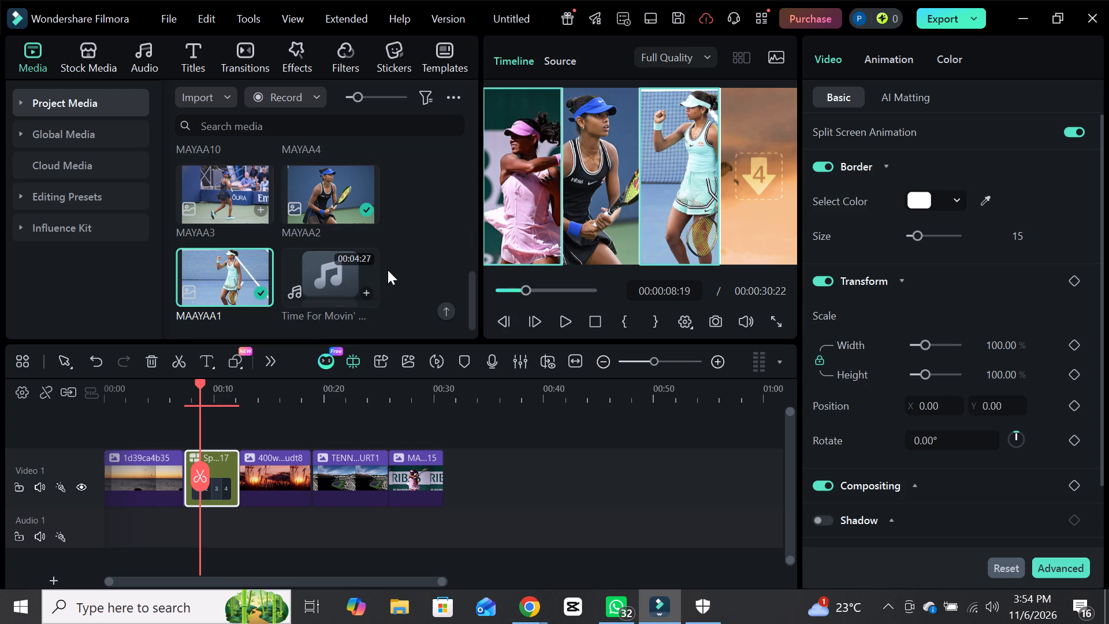
Find the MAYAA10 image in the project media and place it in slot 4 of the split screen.
left_click_drag(470, 305, 470, 310)
left_click_drag(470, 310, 472, 315)
left_click_drag(472, 315, 452, 233)
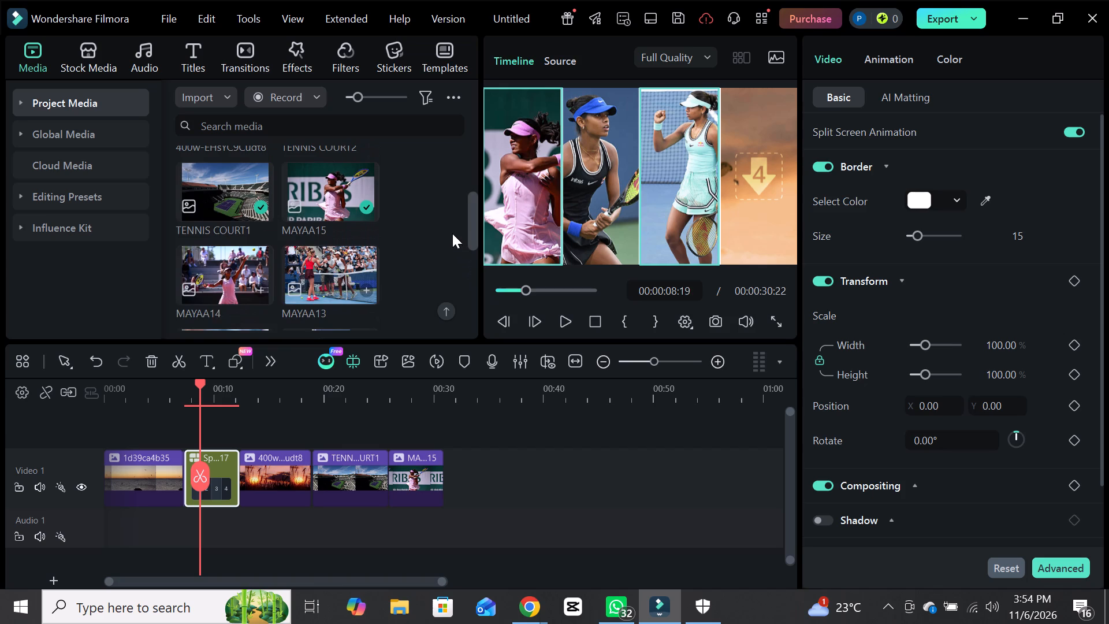
left_click_drag(452, 233, 438, 117)
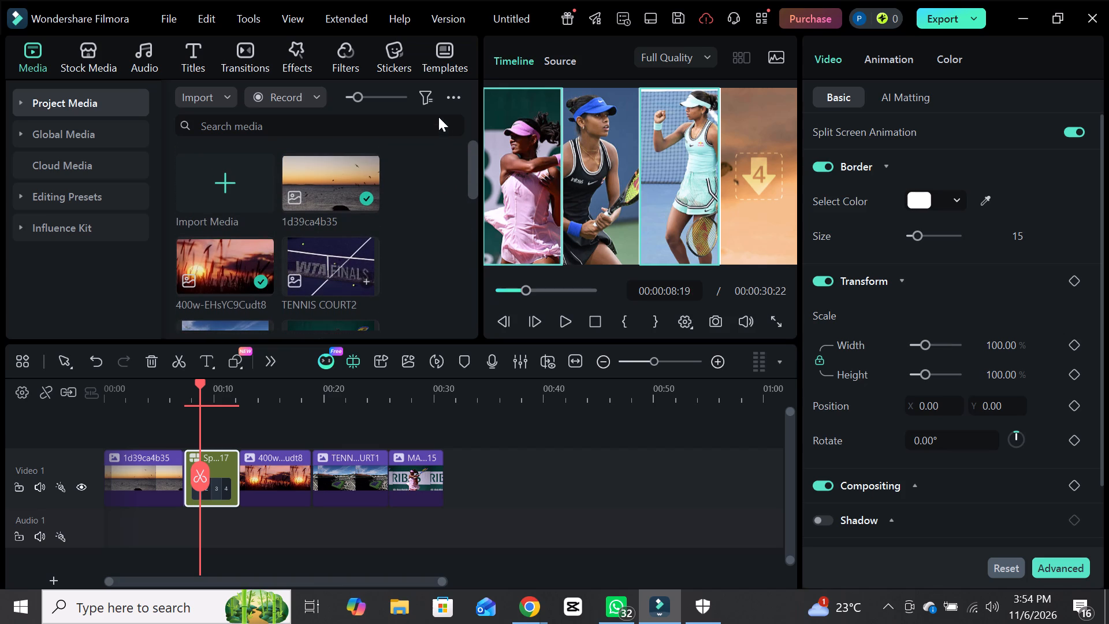
left_click_drag(438, 117, 429, 132)
left_click_drag(474, 176, 467, 237)
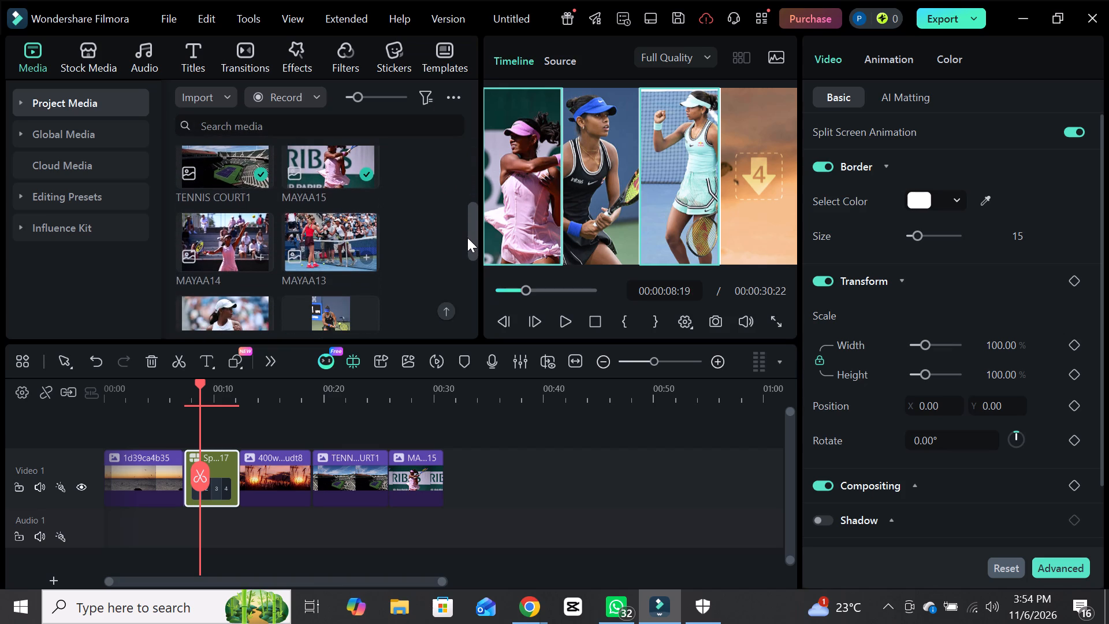
left_click_drag(467, 237, 465, 248)
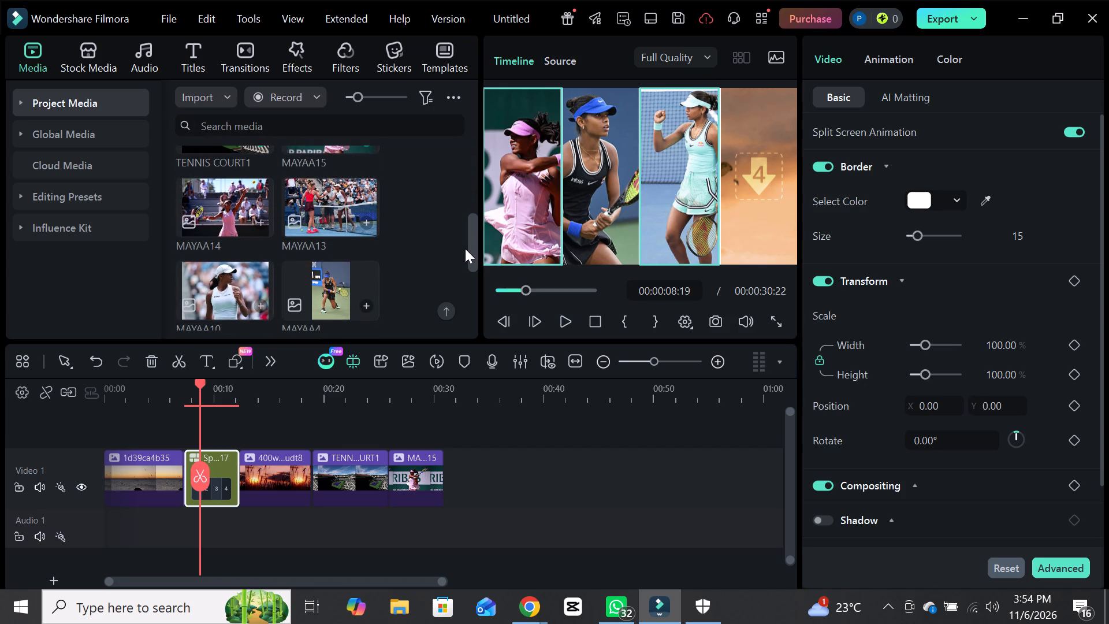
left_click_drag(465, 248, 464, 259)
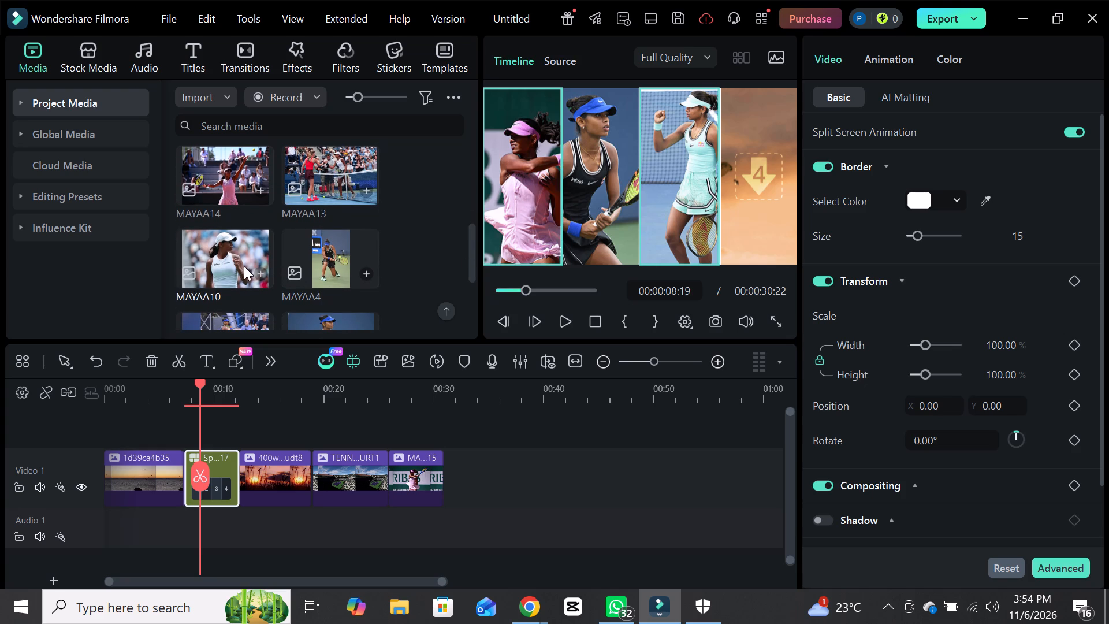
left_click_drag(243, 266, 724, 194)
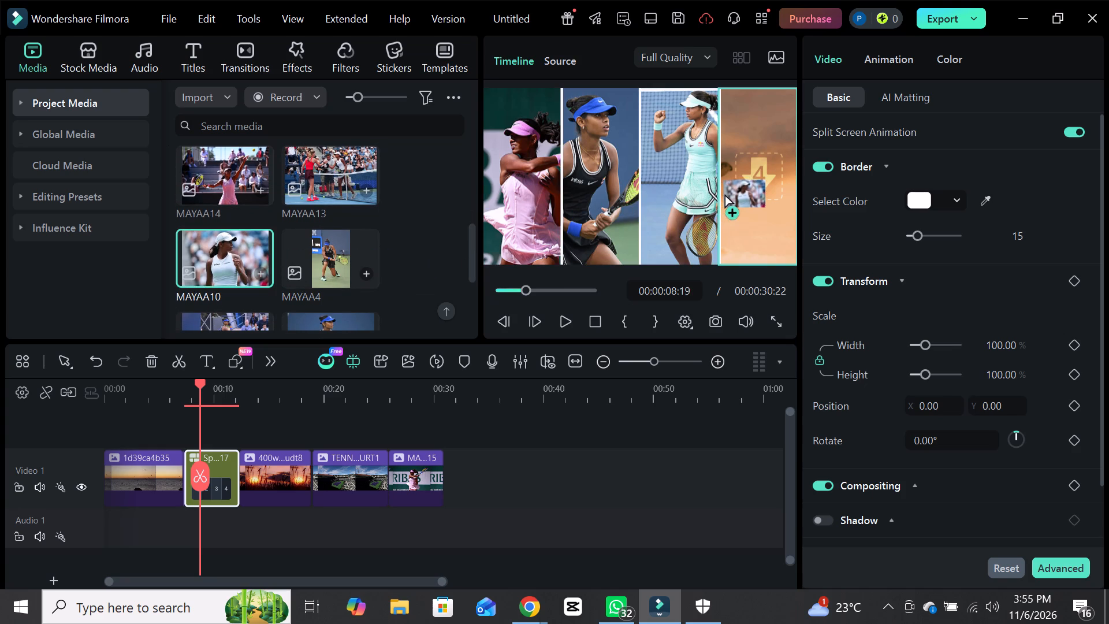
left_click_drag(724, 194, 750, 195)
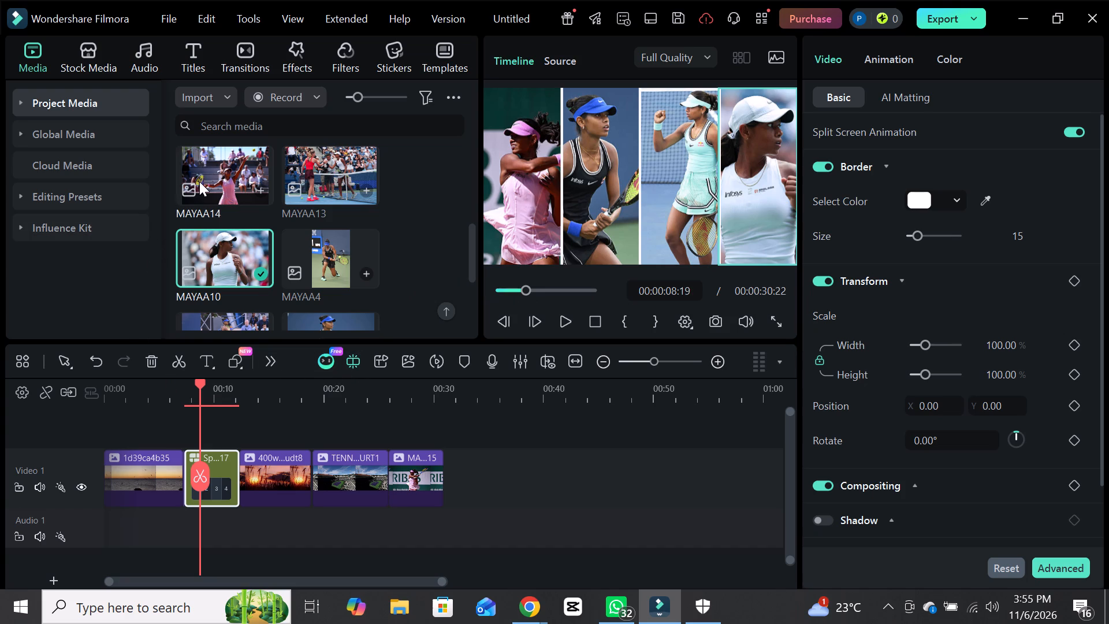
Split the Split Screen 17 clip at 00:00:08:19.
left_click(195, 474)
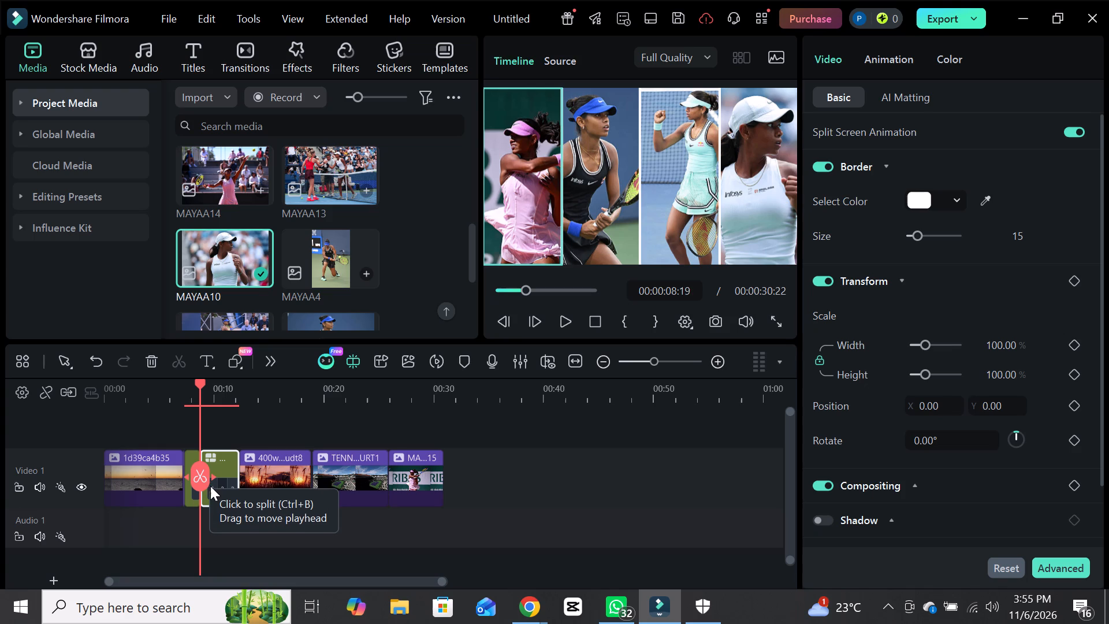
At 00:00:11:03, in the second part of the divided split-screen clip, shift the slot 1 player image slightly upward within its frame.
left_click_drag(195, 482, 116, 489)
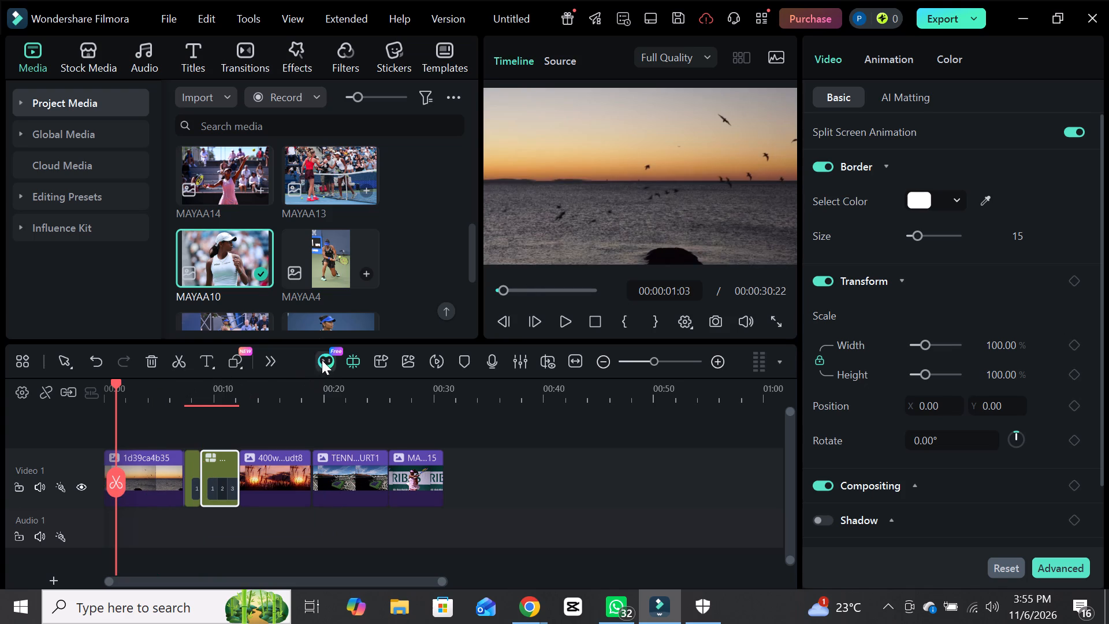
left_click_drag(117, 477, 168, 478)
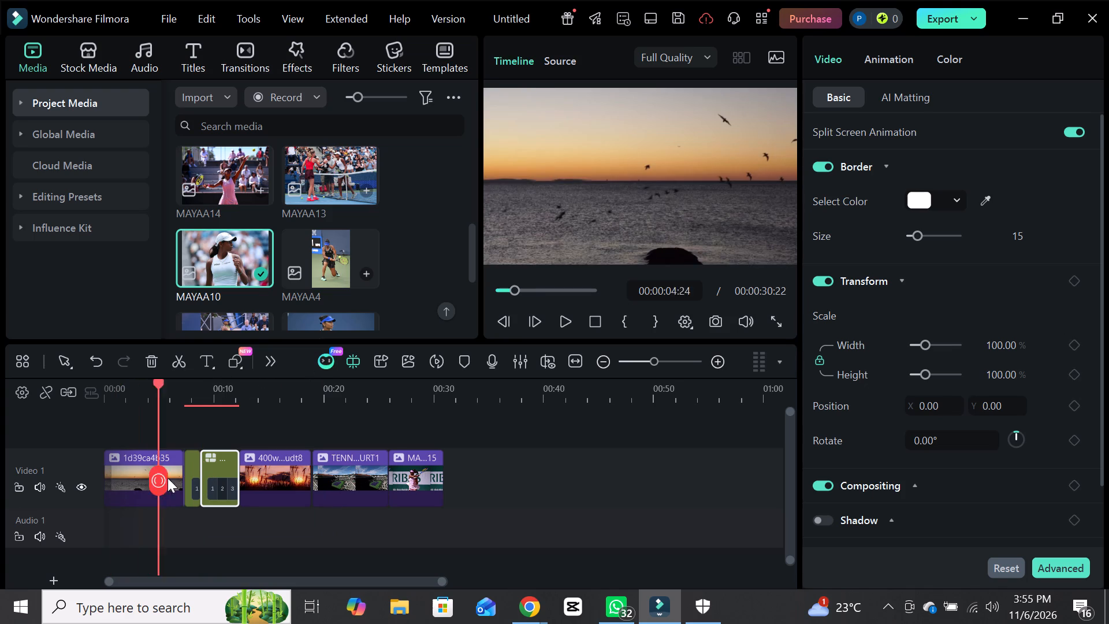
left_click_drag(168, 478, 226, 481)
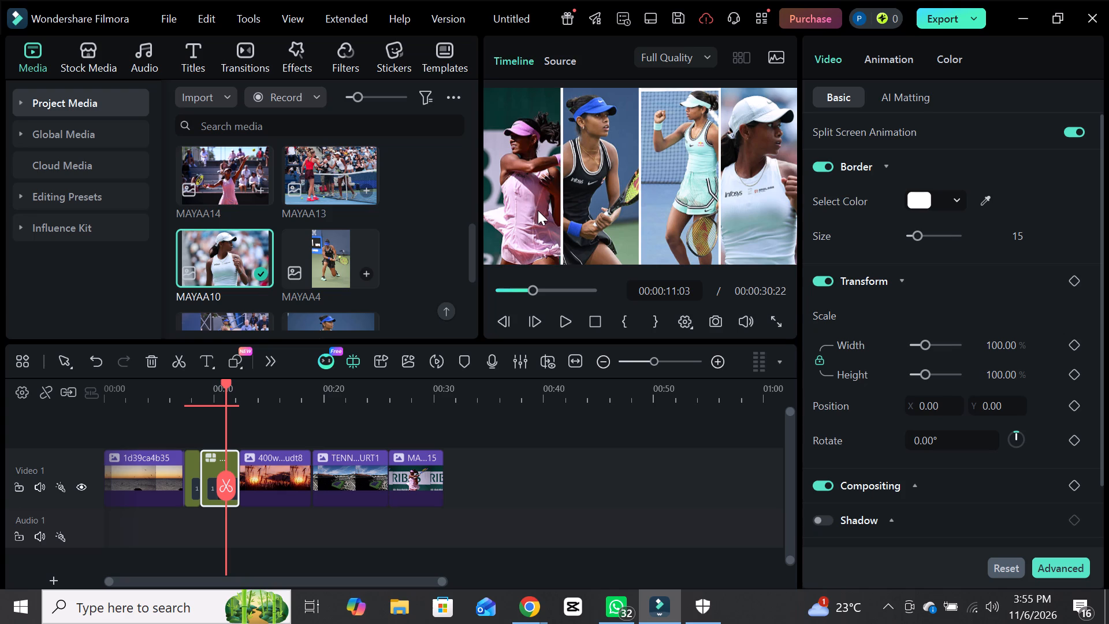
left_click_drag(538, 210, 538, 202)
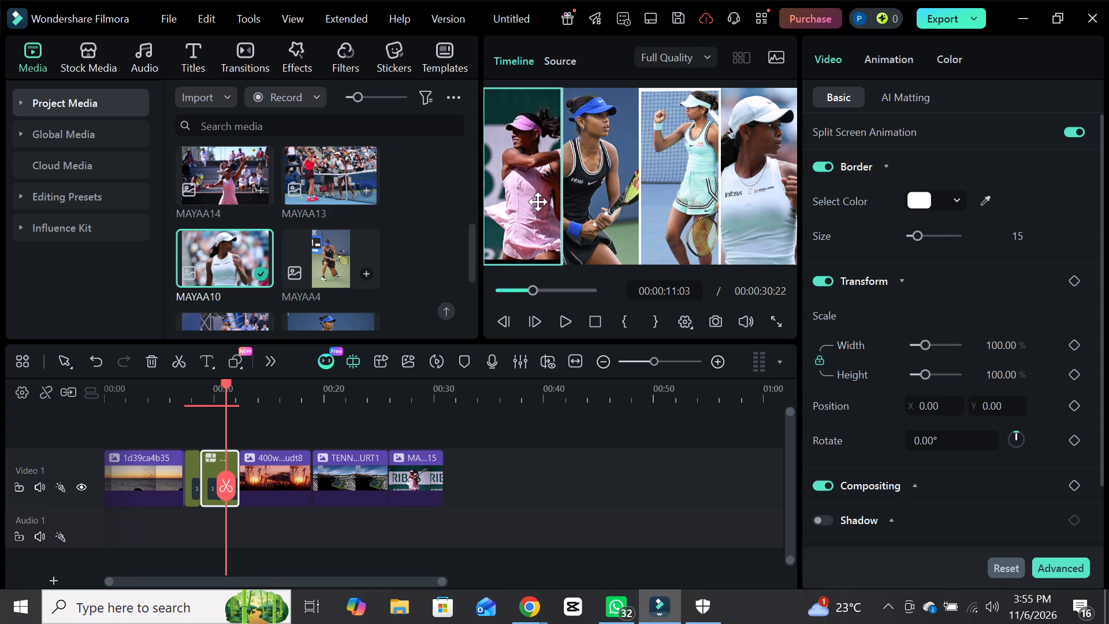
left_click_drag(538, 202, 534, 196)
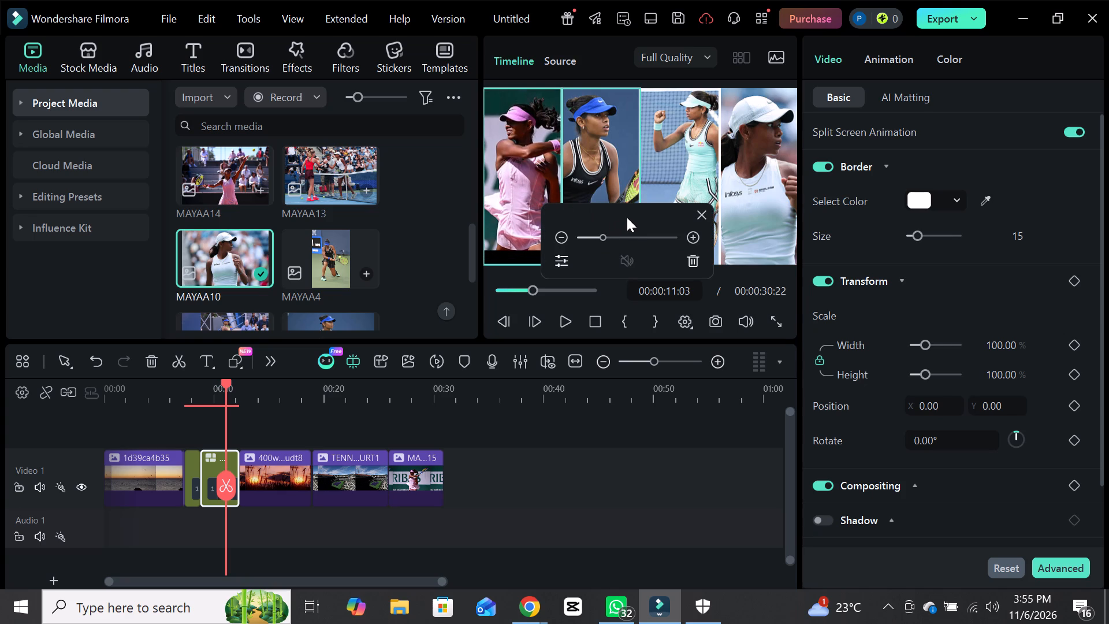
left_click(604, 201)
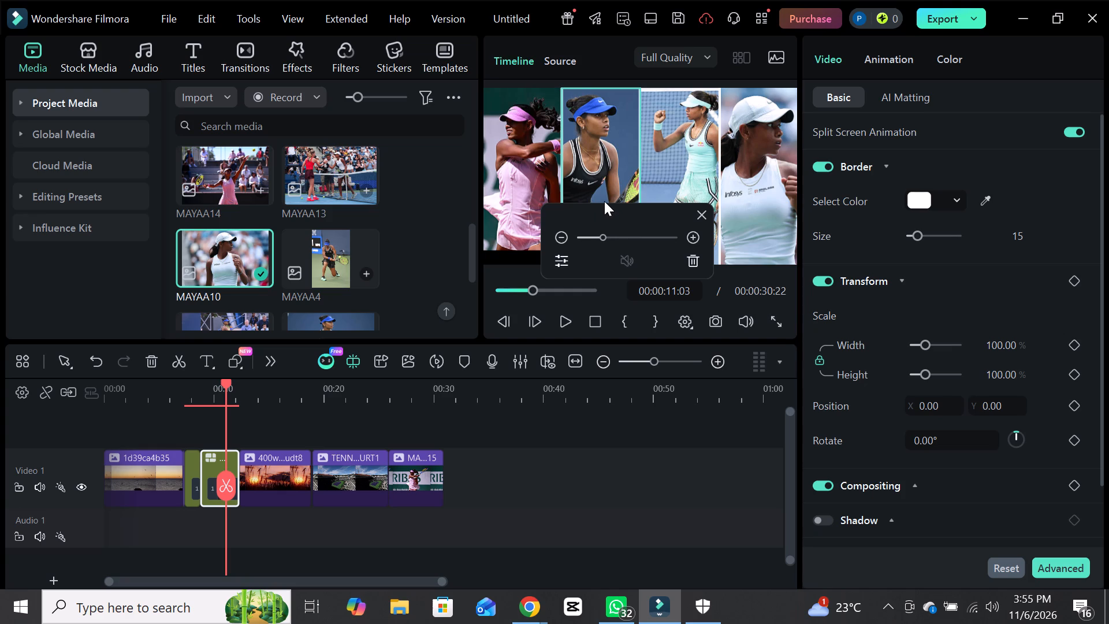
left_click(705, 218)
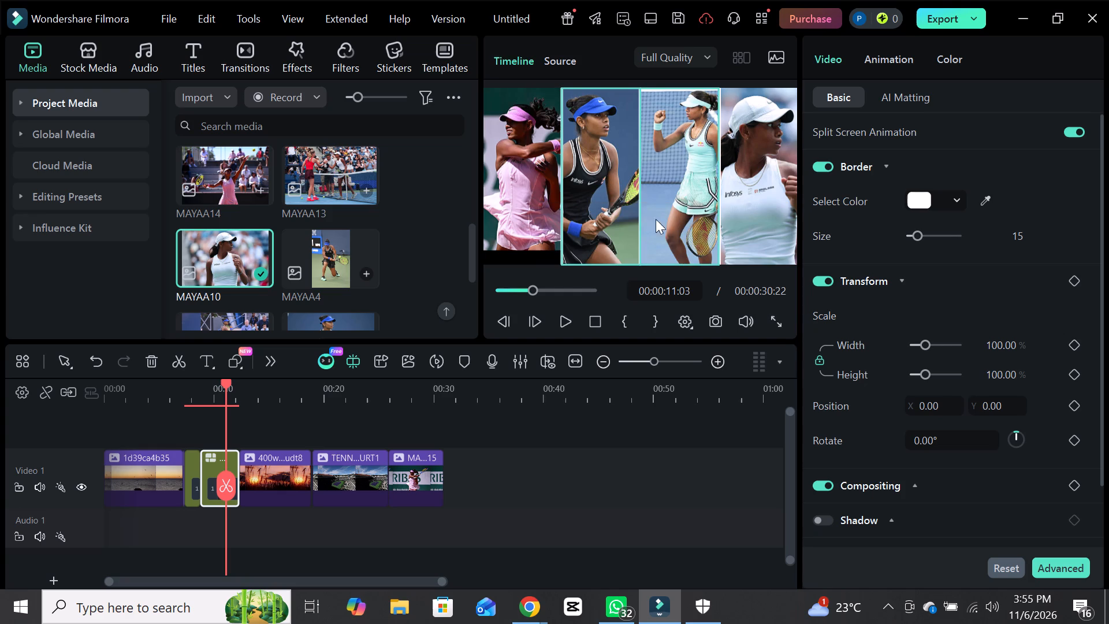
Shift the slot 2 player image sideways toward slot 3 to centre the player in the frame.
left_click_drag(591, 229, 597, 229)
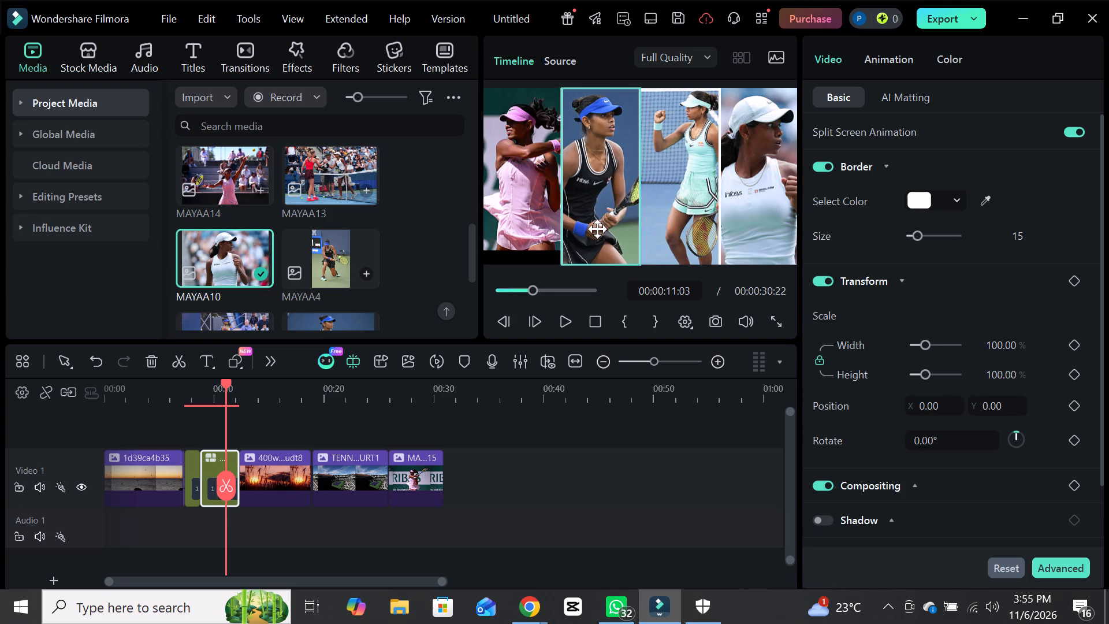
left_click_drag(597, 229, 606, 224)
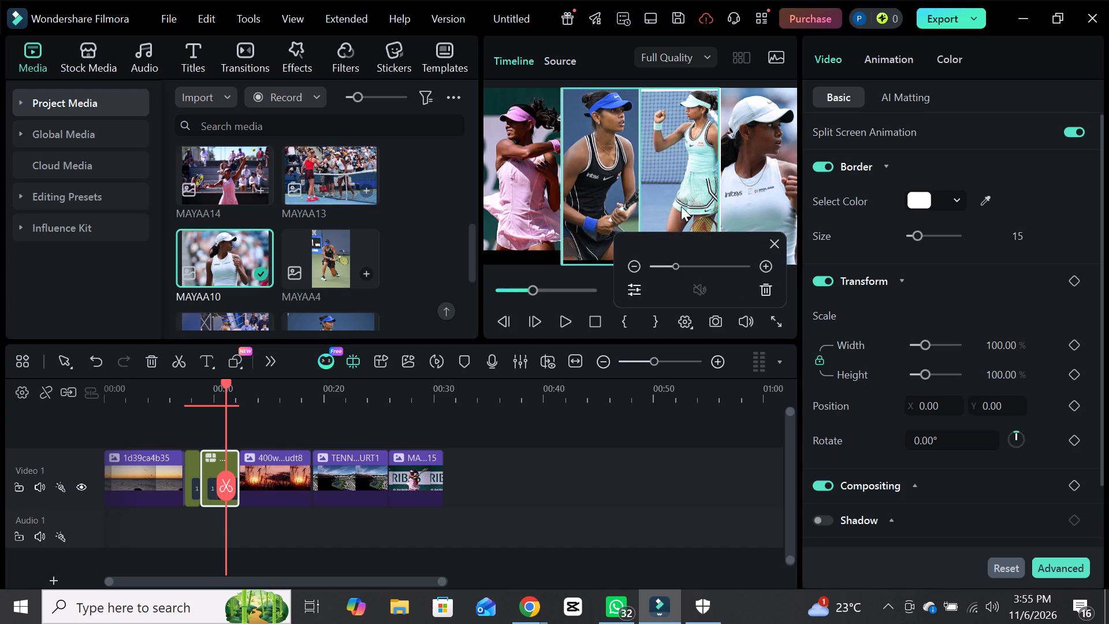
left_click(681, 206)
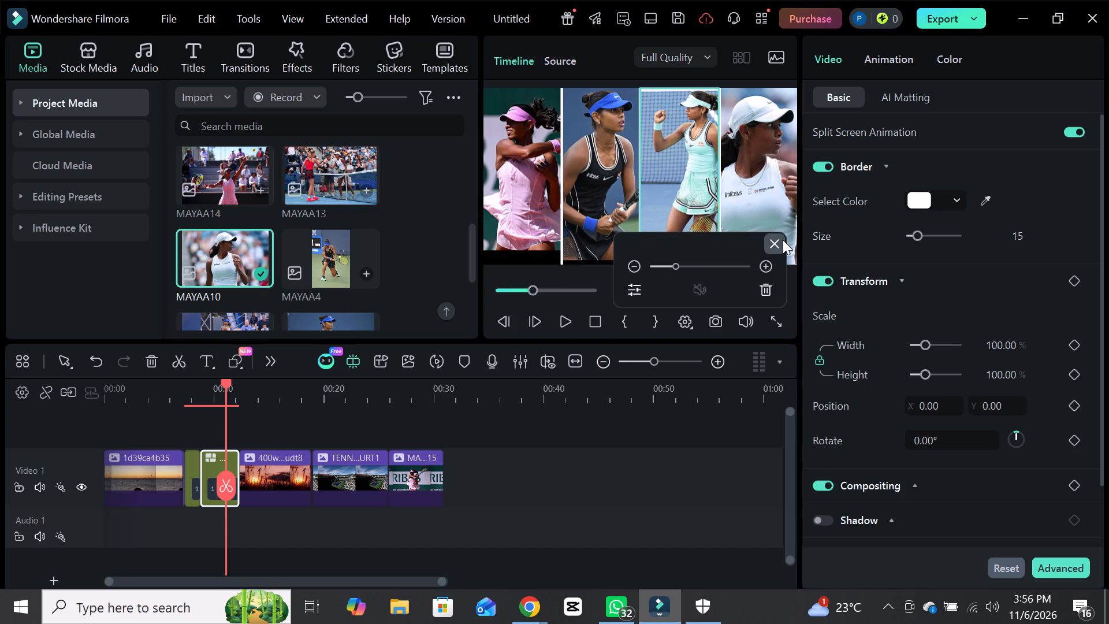
left_click(783, 240)
Shift the slot 4 player image slightly toward slot 3 while keeping the frame filled to its bottom edge.
left_click_drag(783, 240, 776, 231)
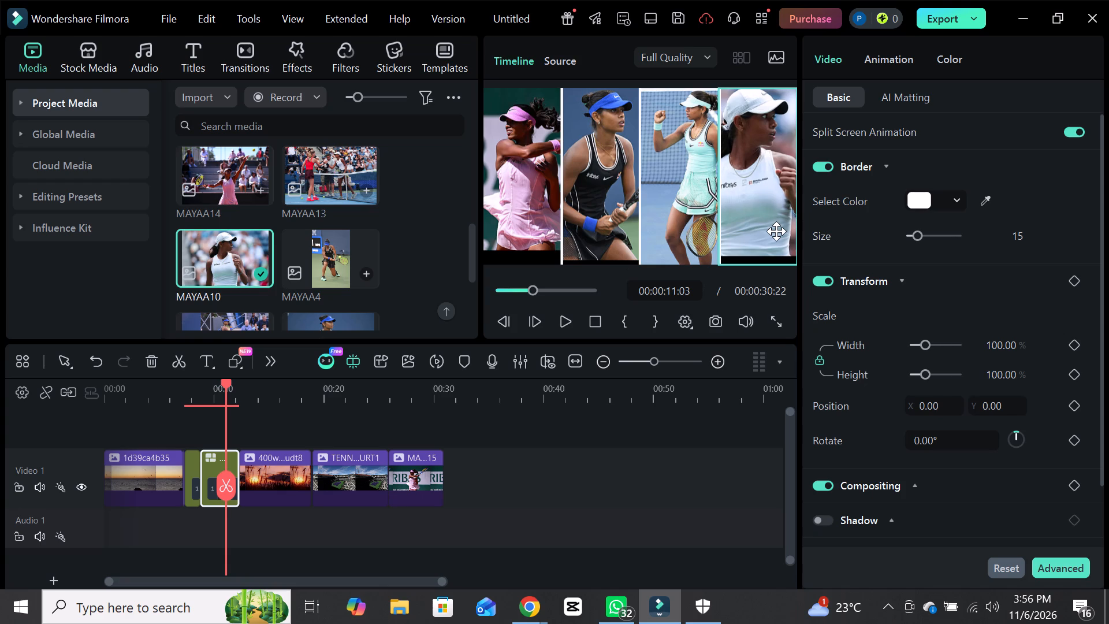
left_click_drag(776, 231, 777, 240)
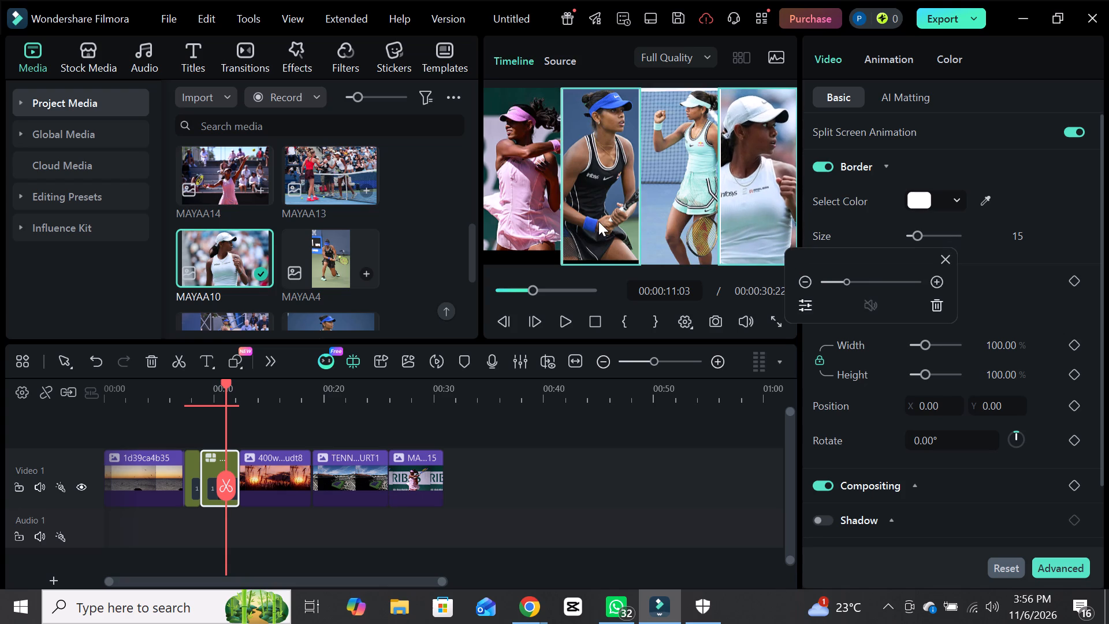
Shift the slot 2 player image slightly downward and lower the slot 1 player image until it fills its frame to the bottom edge.
left_click_drag(598, 221, 598, 230)
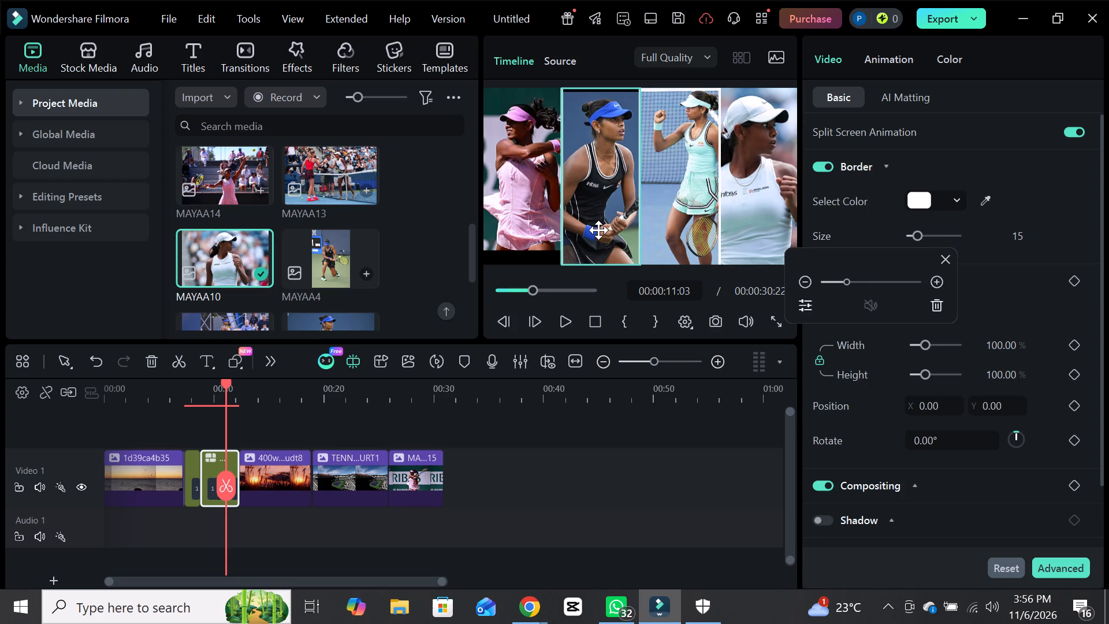
left_click_drag(530, 205, 528, 225)
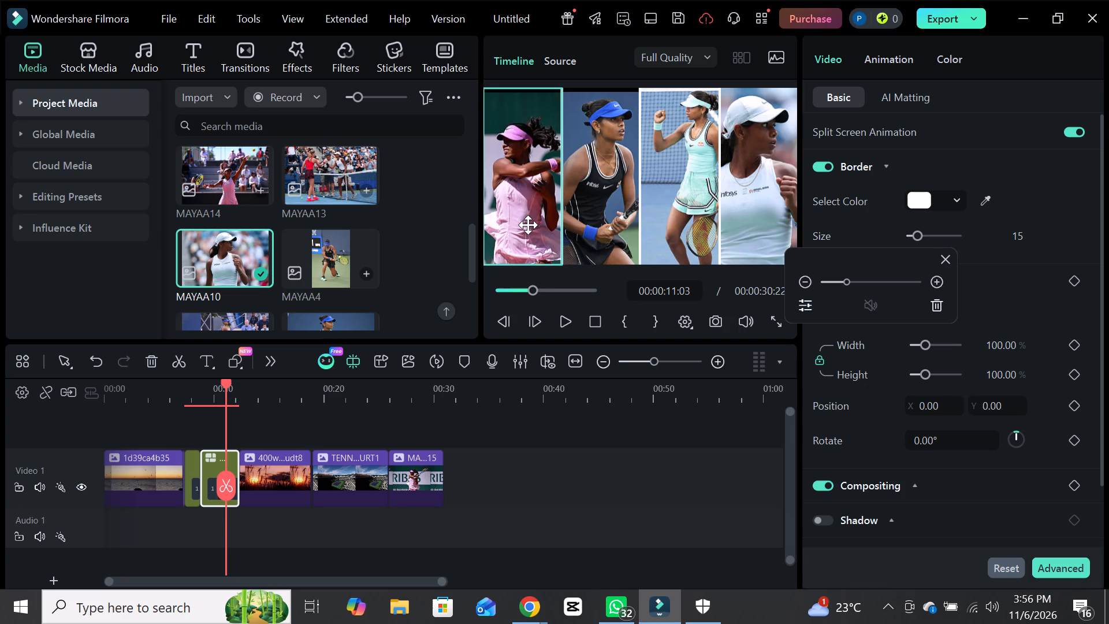
left_click_drag(528, 225, 528, 221)
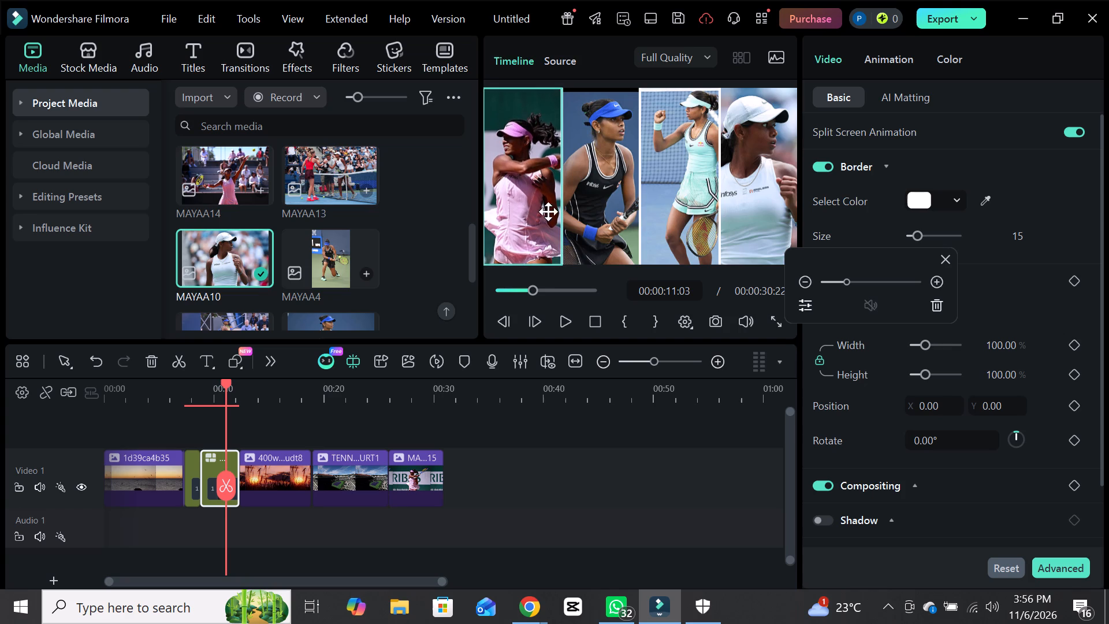
left_click(578, 205)
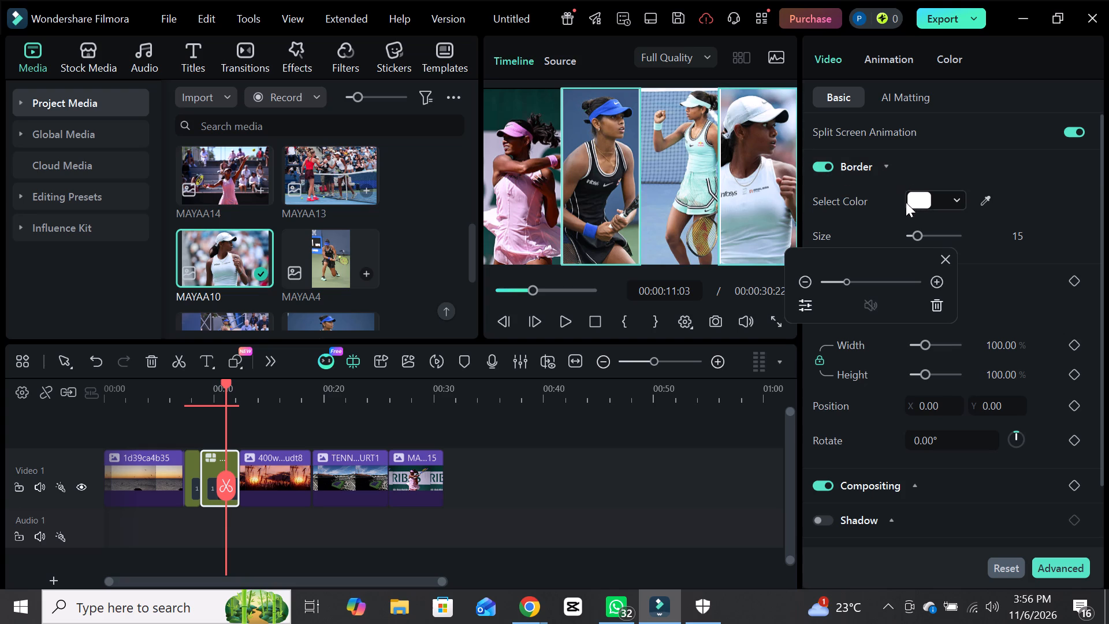
Set the border of the second split-screen clip to dark red with size 29.
left_click(953, 199)
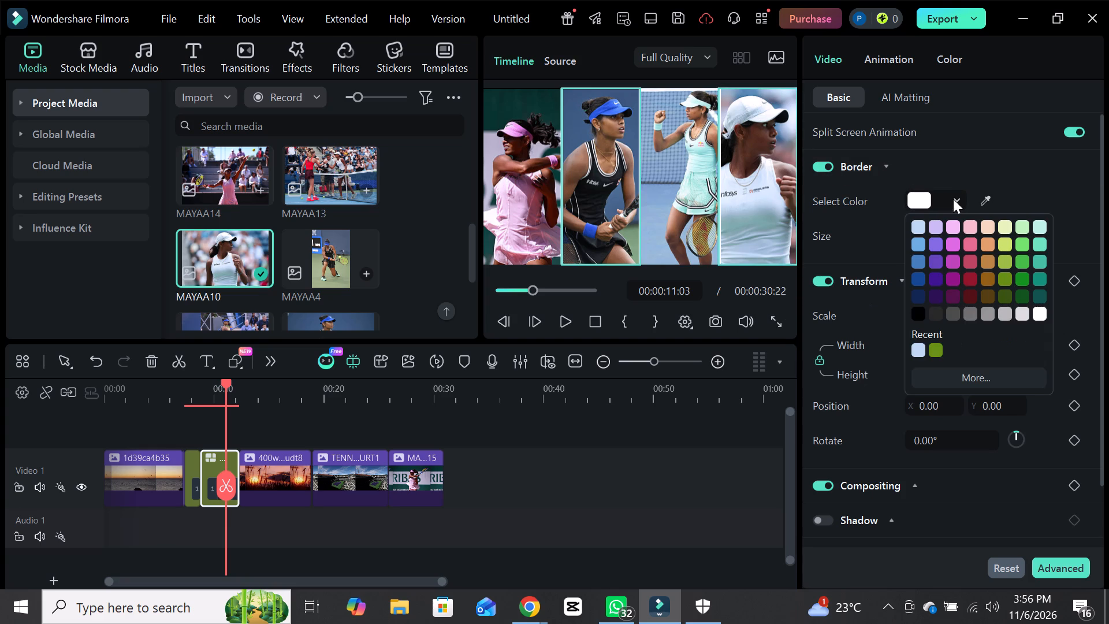
left_click(972, 275)
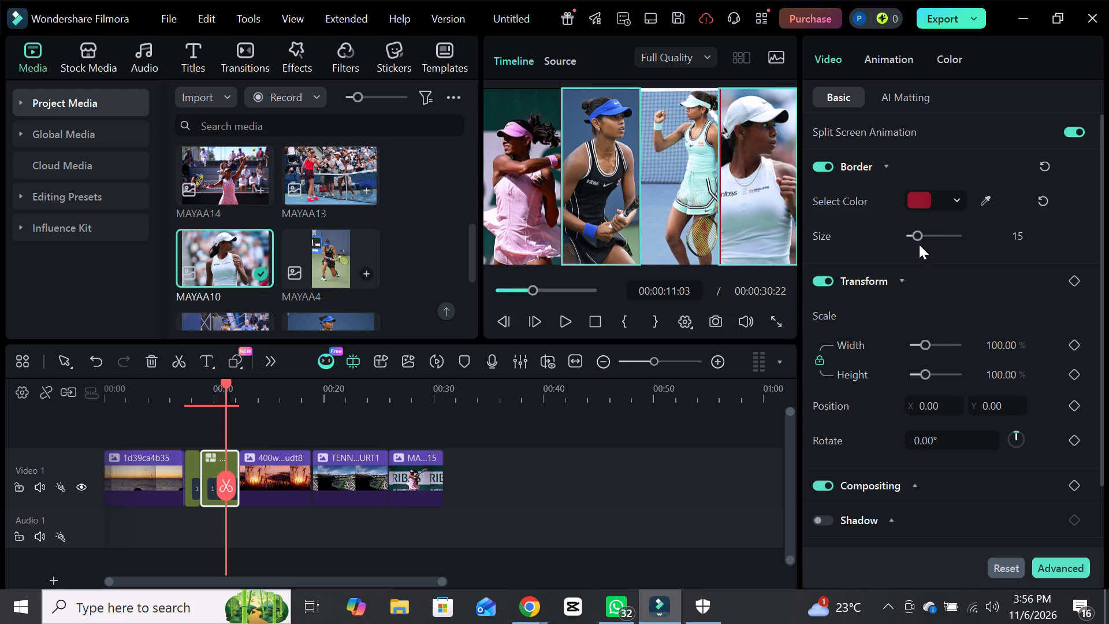
left_click_drag(916, 238, 924, 237)
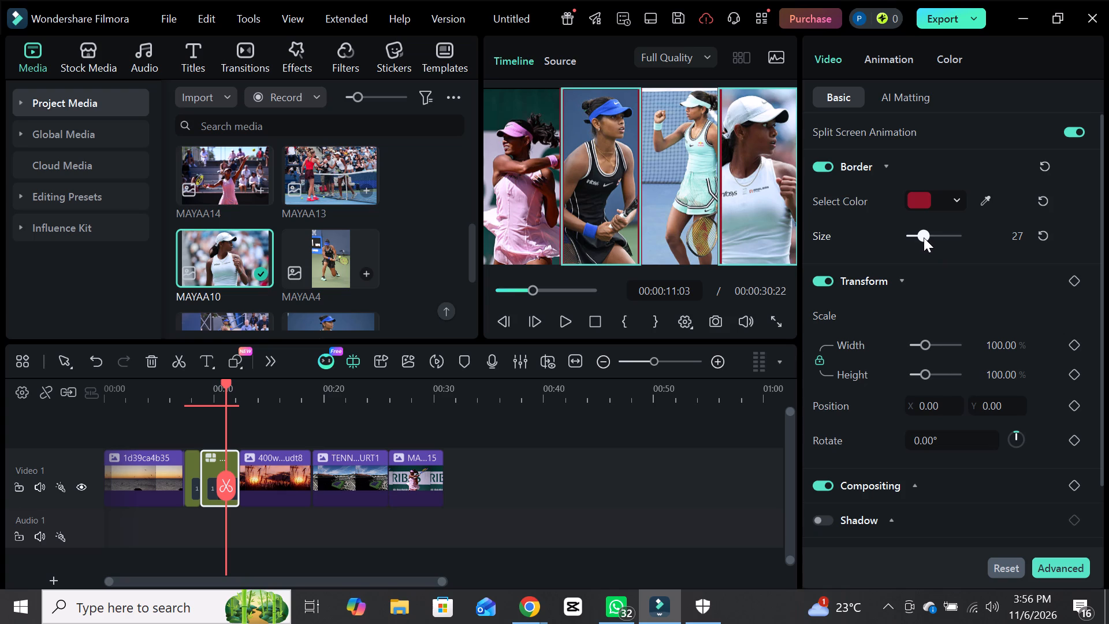
left_click_drag(924, 237, 924, 237)
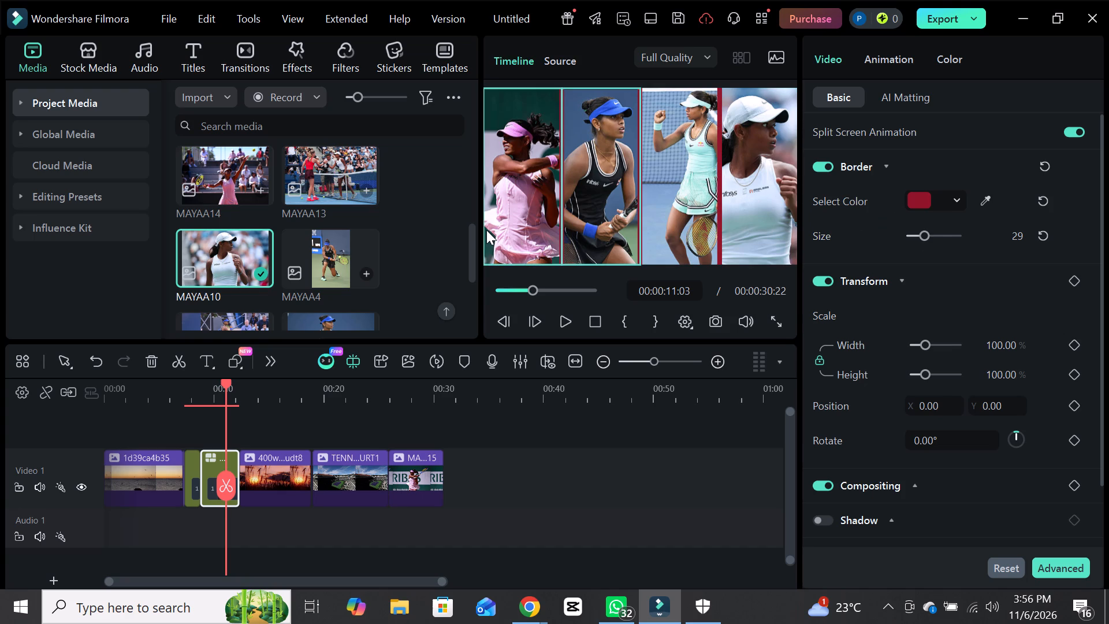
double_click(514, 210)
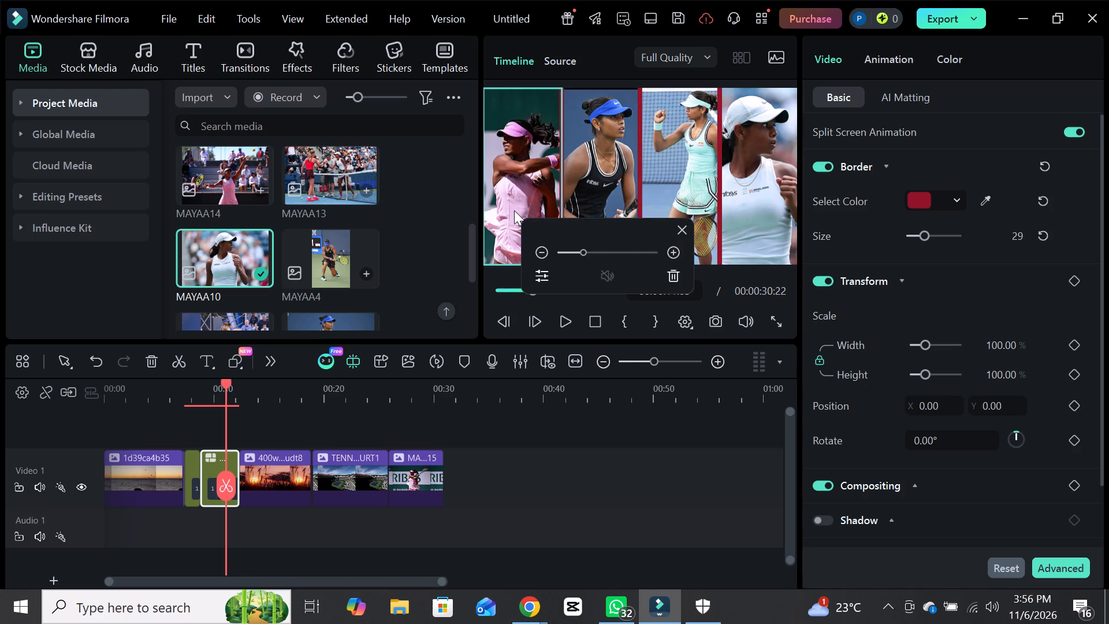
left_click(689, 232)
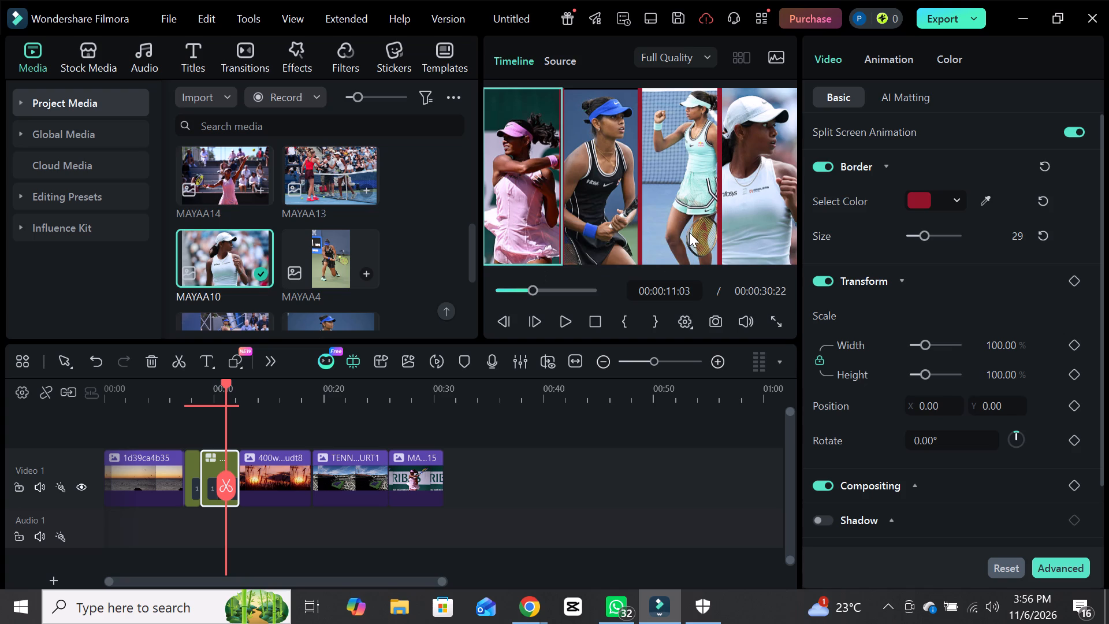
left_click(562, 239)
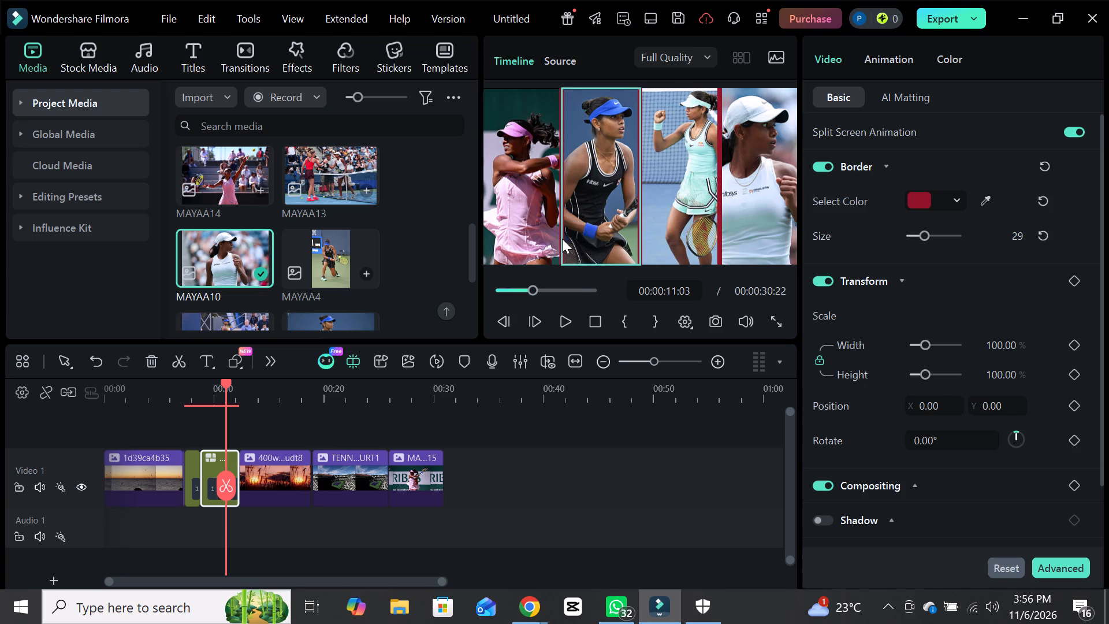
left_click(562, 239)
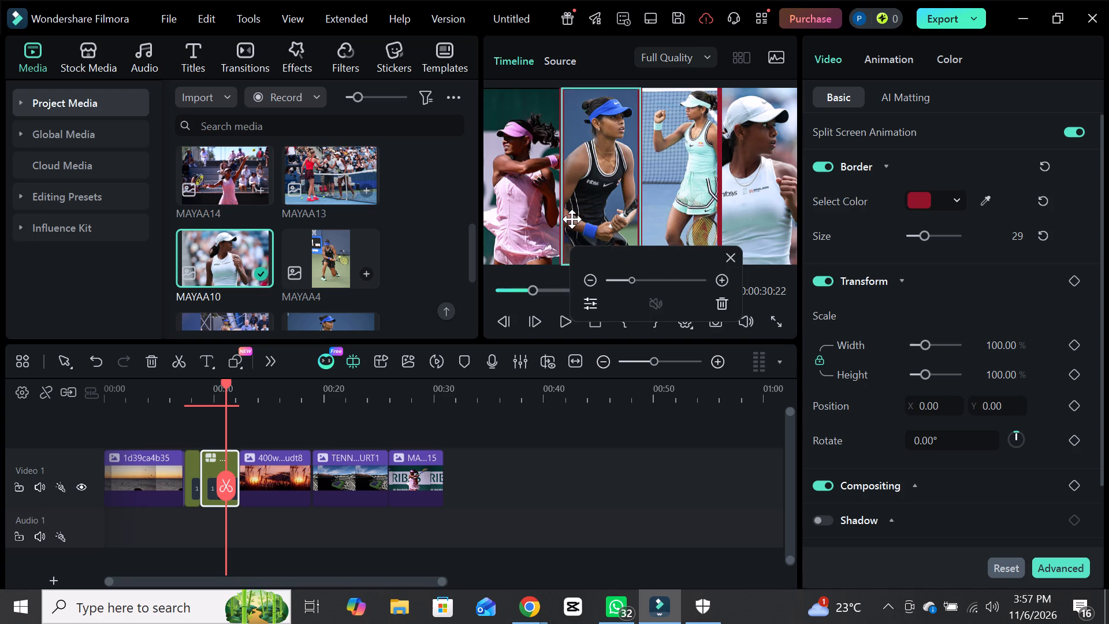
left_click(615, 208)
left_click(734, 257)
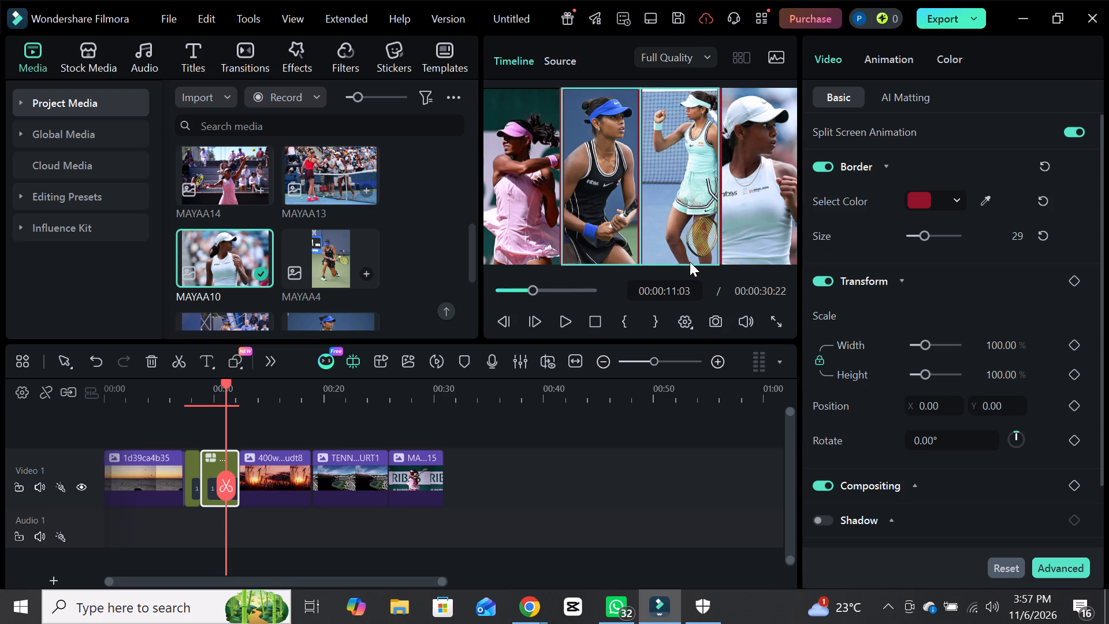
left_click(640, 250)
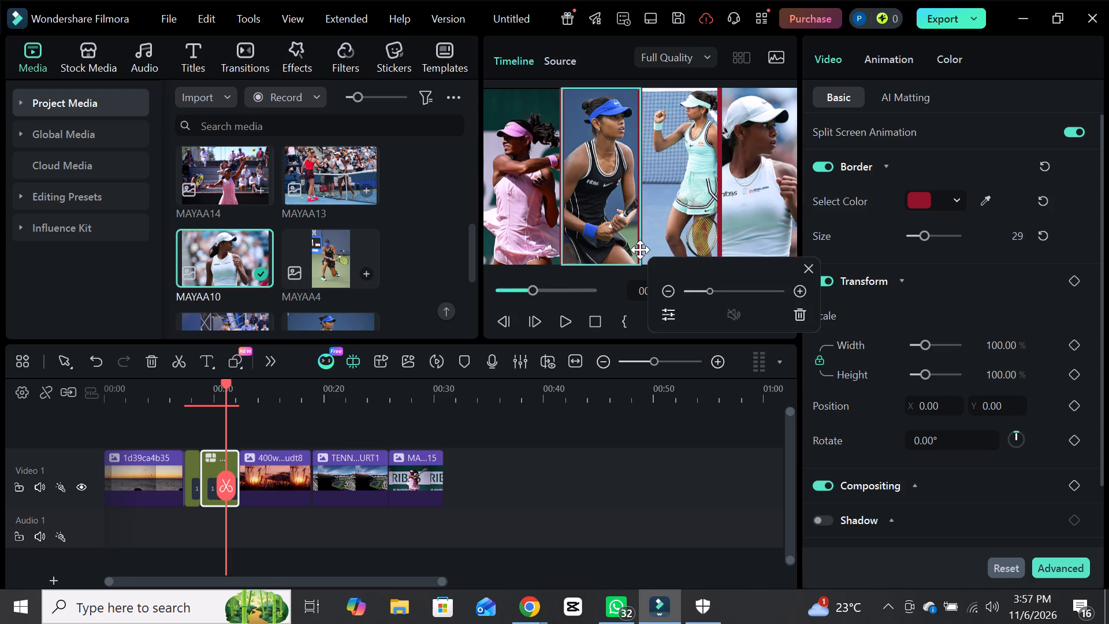
Set the split-screen border size to 33.
left_click(932, 212)
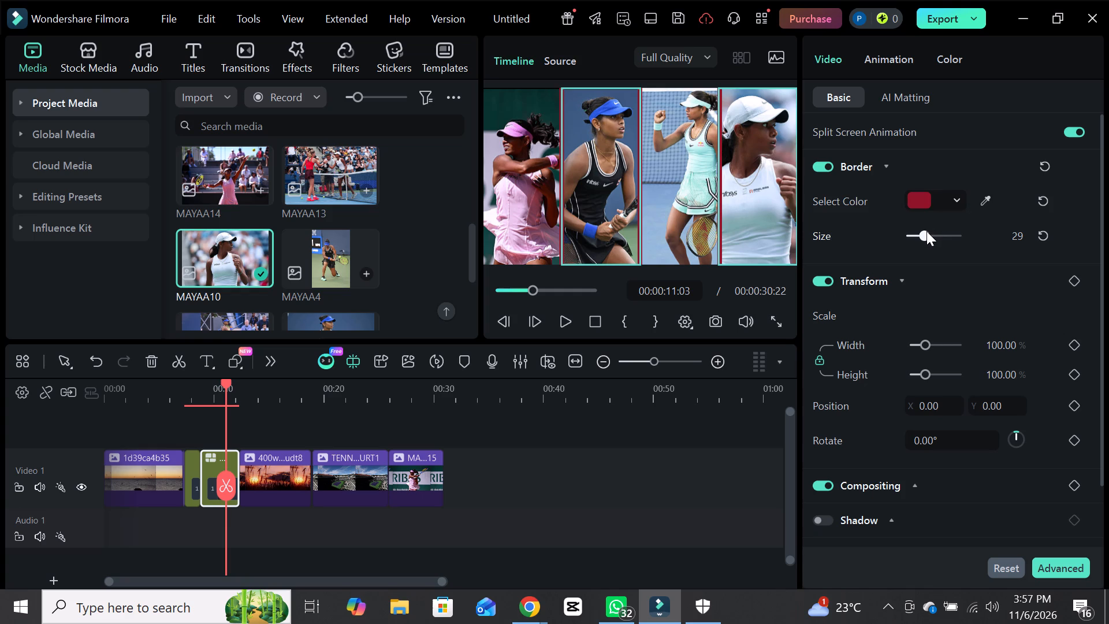
left_click(926, 231)
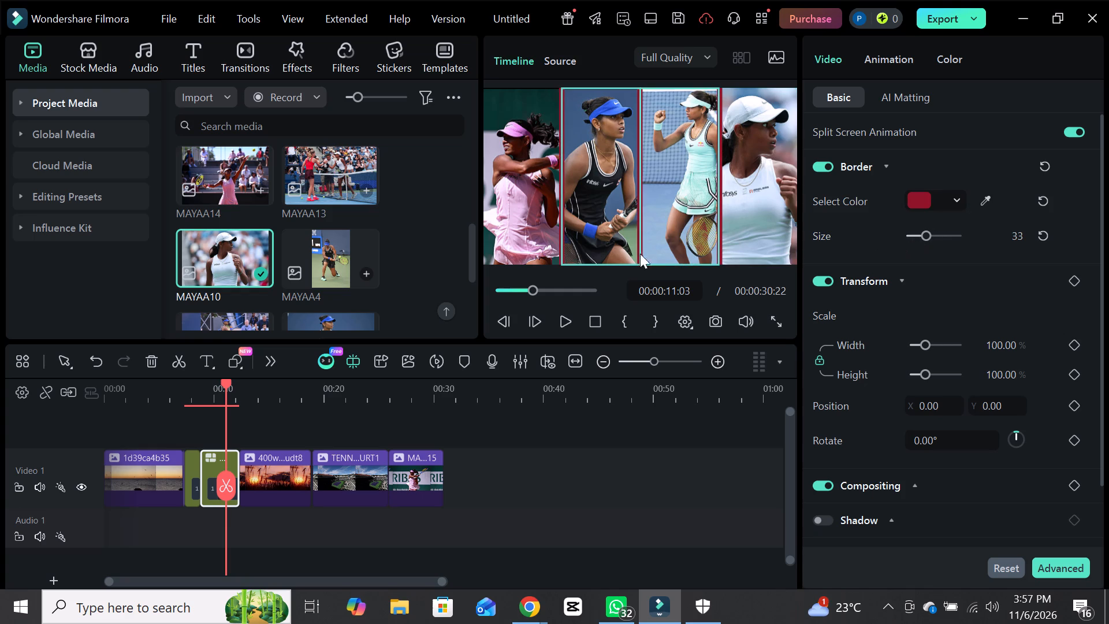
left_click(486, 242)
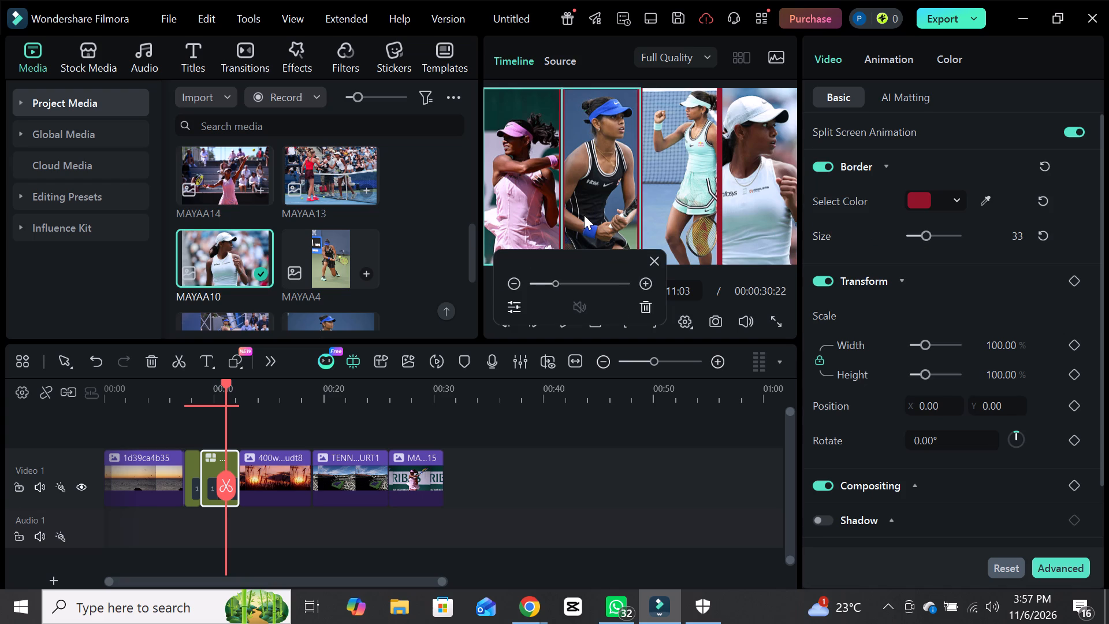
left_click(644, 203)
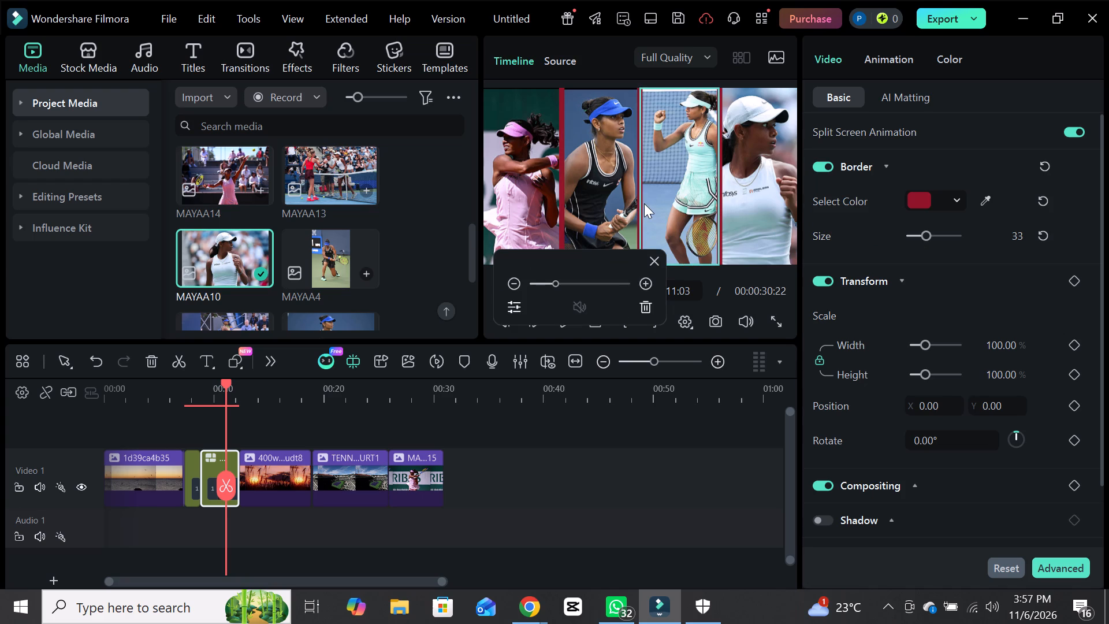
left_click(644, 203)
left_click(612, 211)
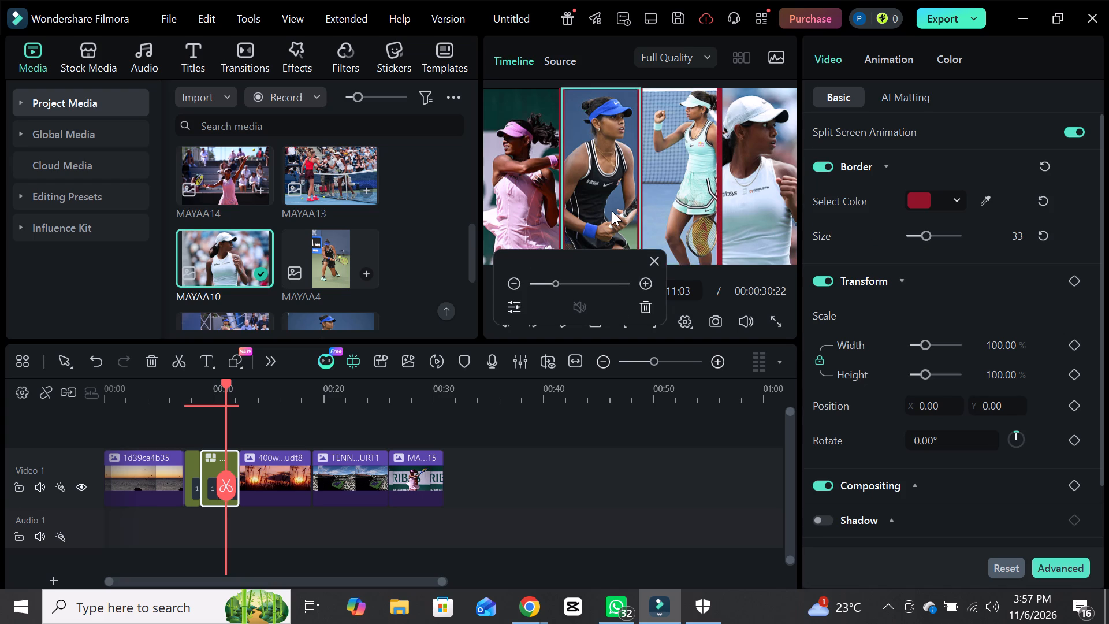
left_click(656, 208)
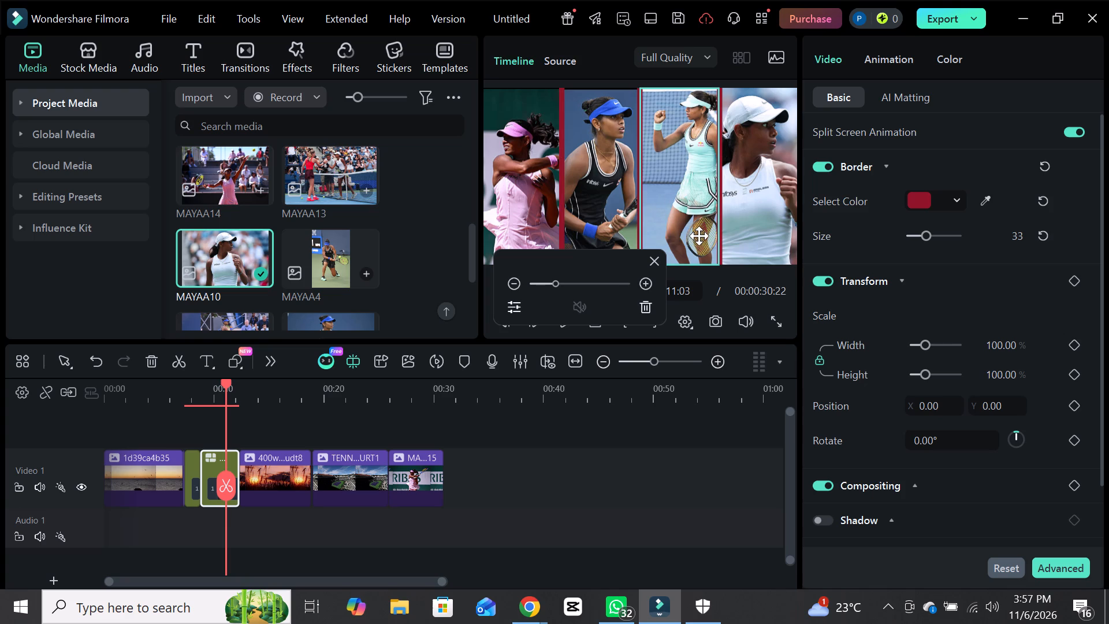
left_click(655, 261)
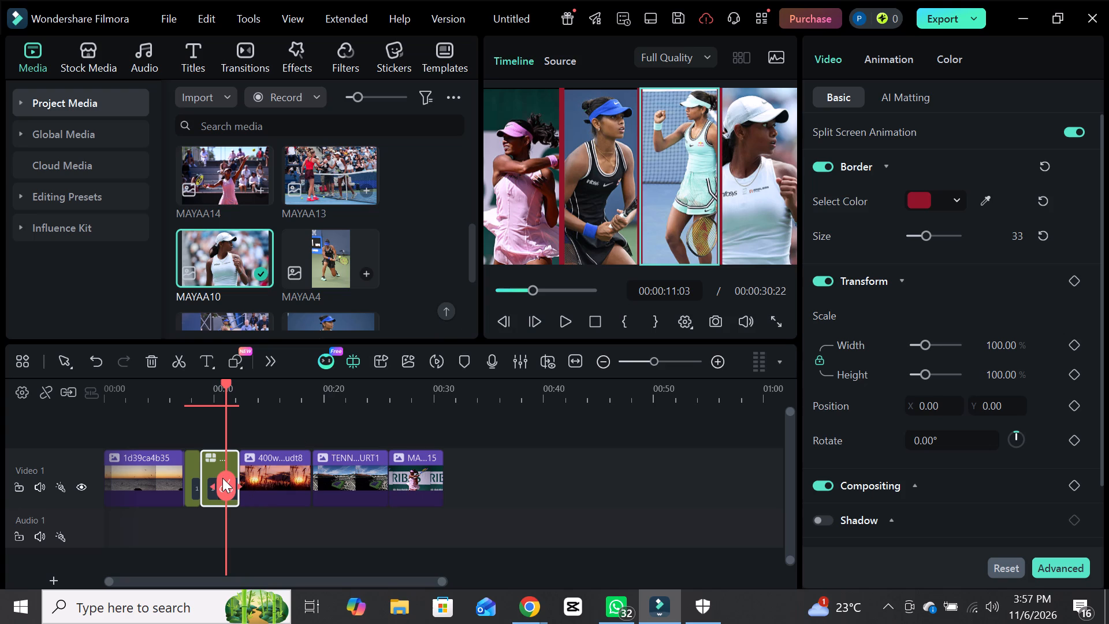
Play the timeline from the start to review both split-screen clips, and pause at 00:00:13:04 in the following sunset clip.
left_click_drag(222, 478, 69, 485)
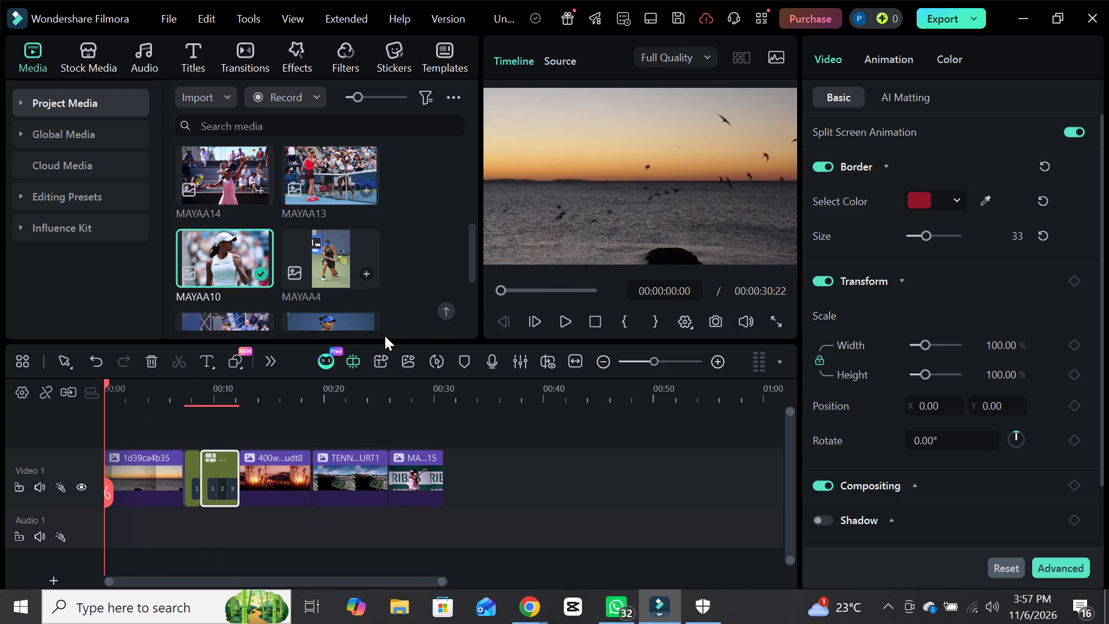
left_click(562, 325)
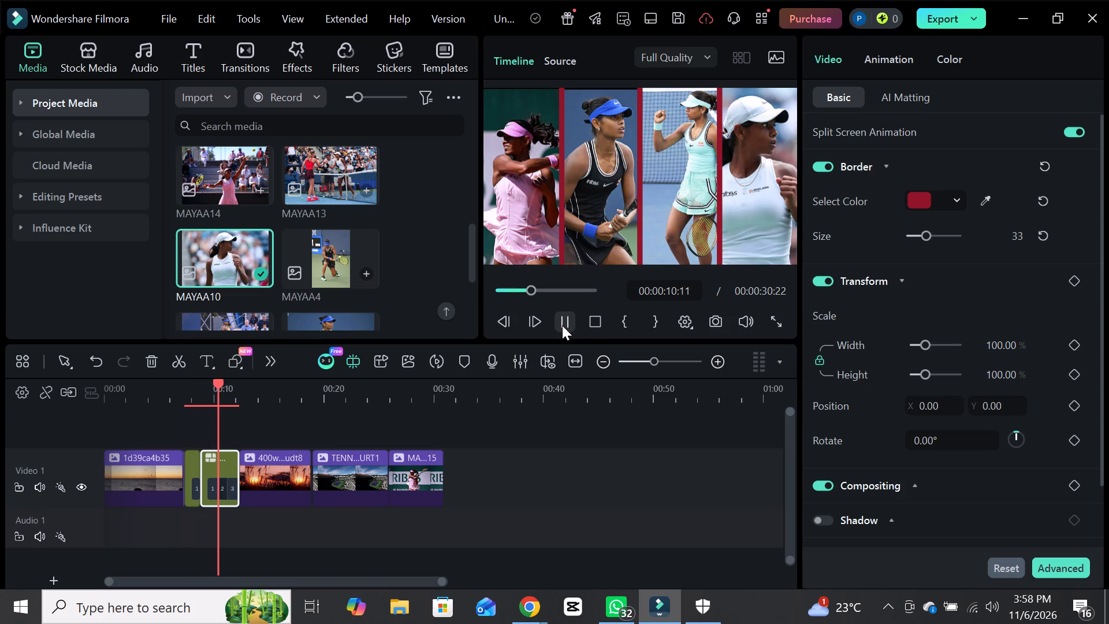
left_click(519, 291)
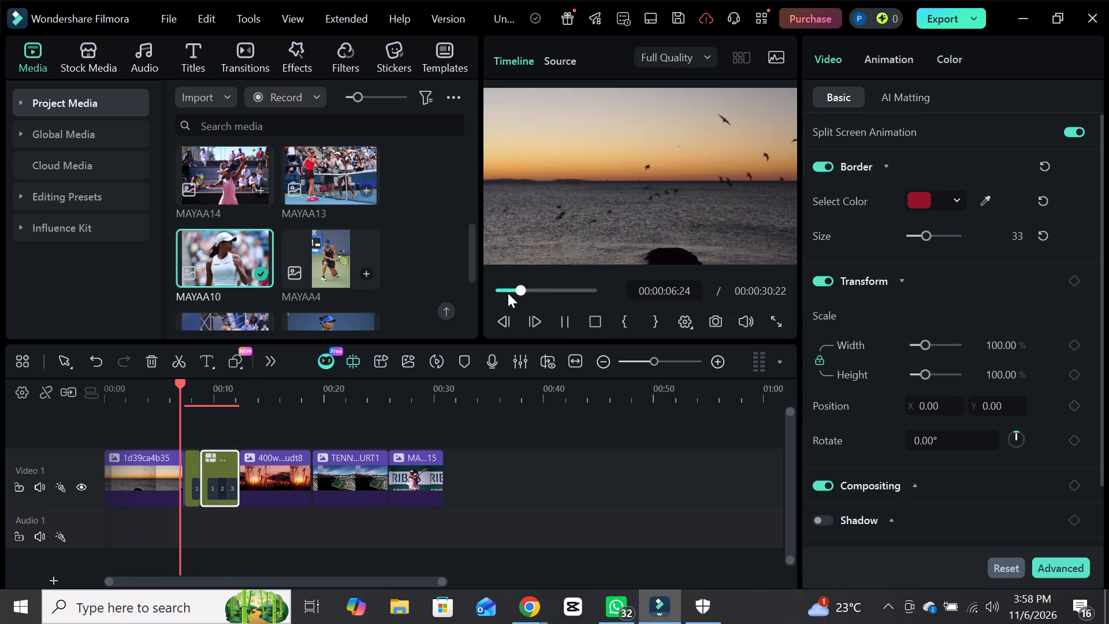
left_click_drag(521, 289, 495, 292)
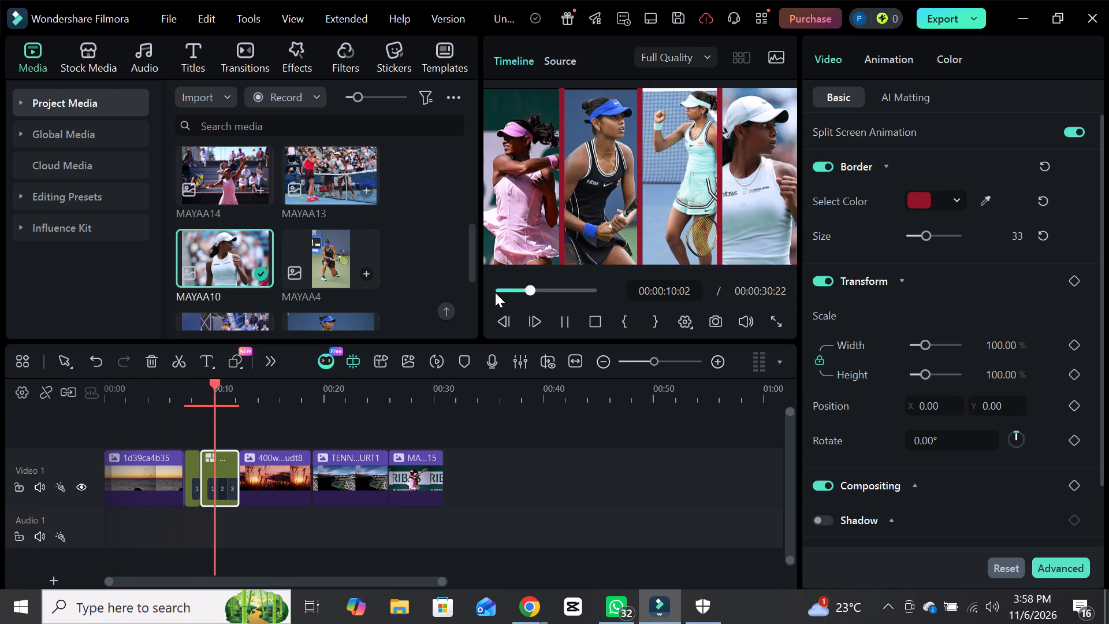
left_click(569, 321)
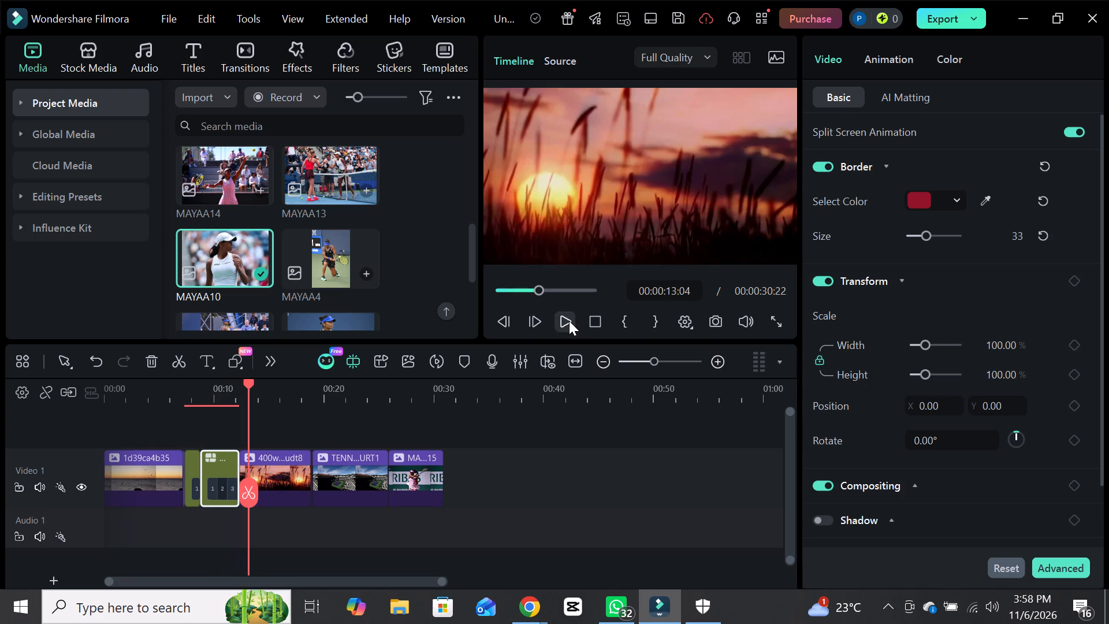
Insert the Blue solid color from the stock library on Video 1 at 00:00:13:04, within the sunset grass clip.
left_click(98, 55)
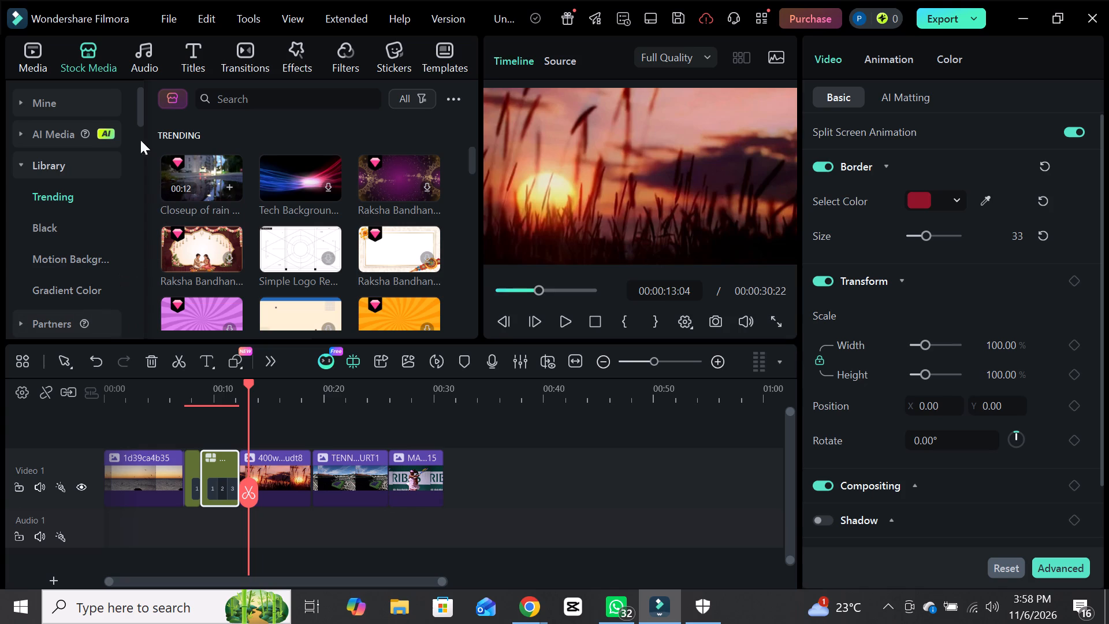
left_click_drag(140, 109, 139, 135)
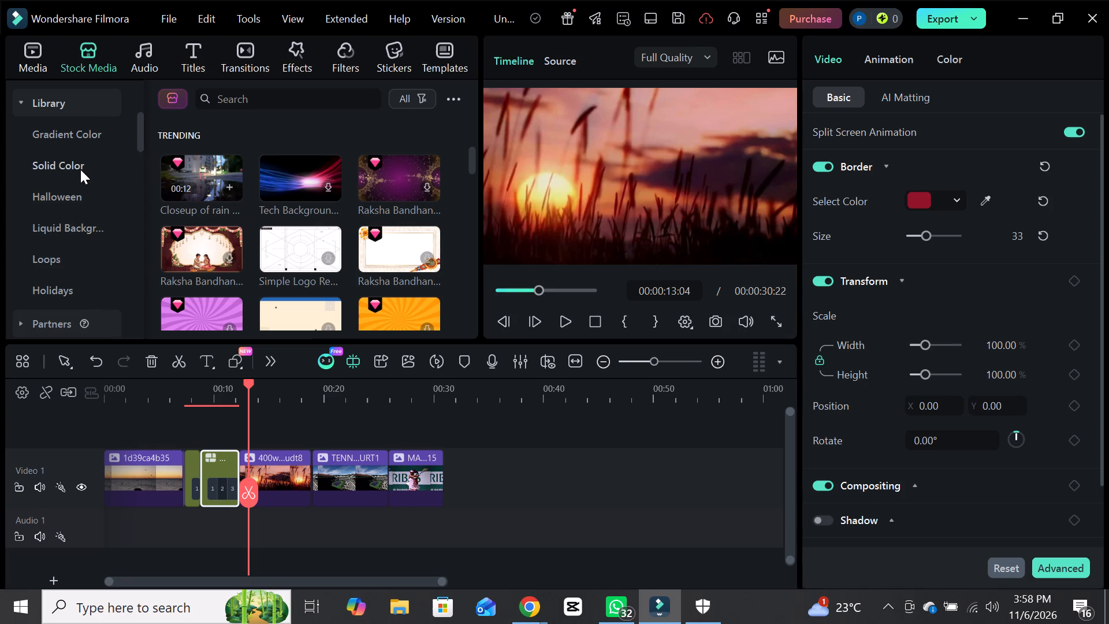
left_click(76, 157)
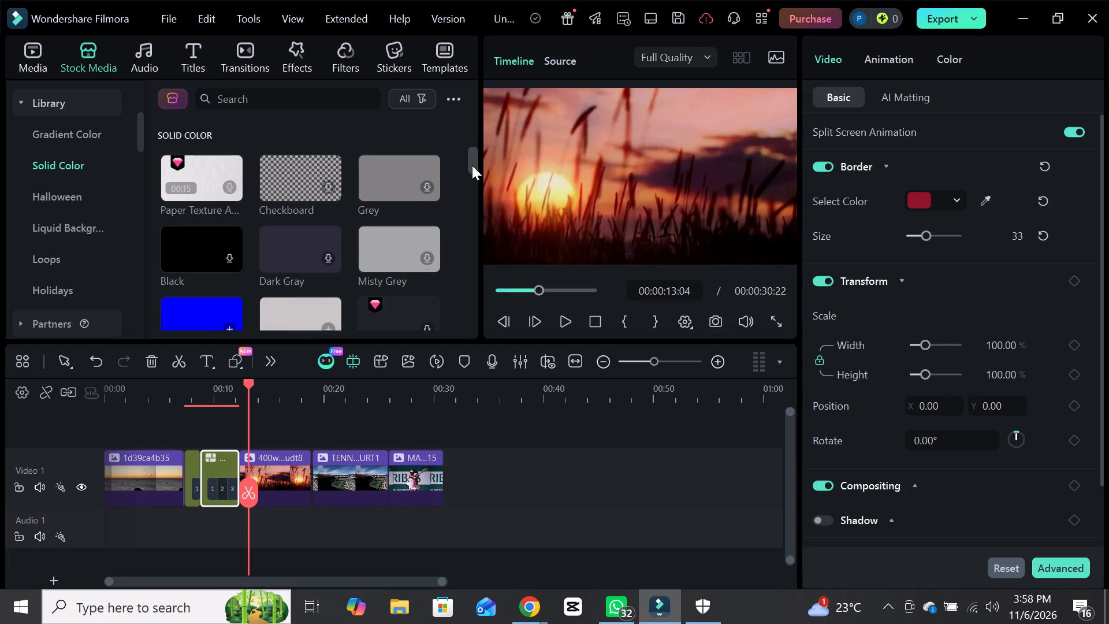
left_click_drag(472, 165, 468, 180)
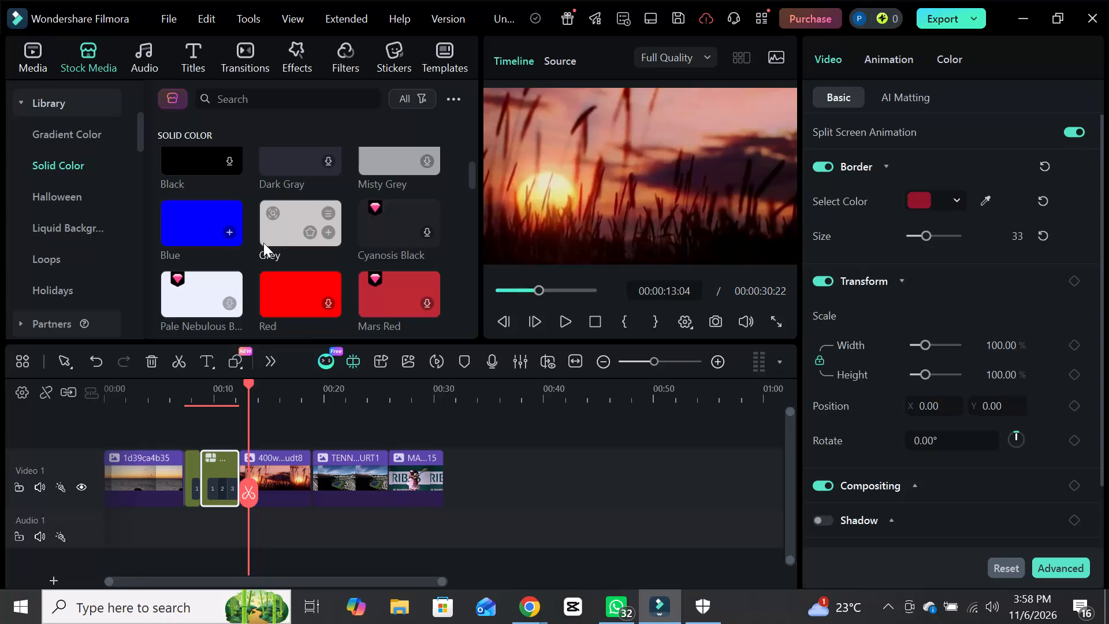
left_click(230, 233)
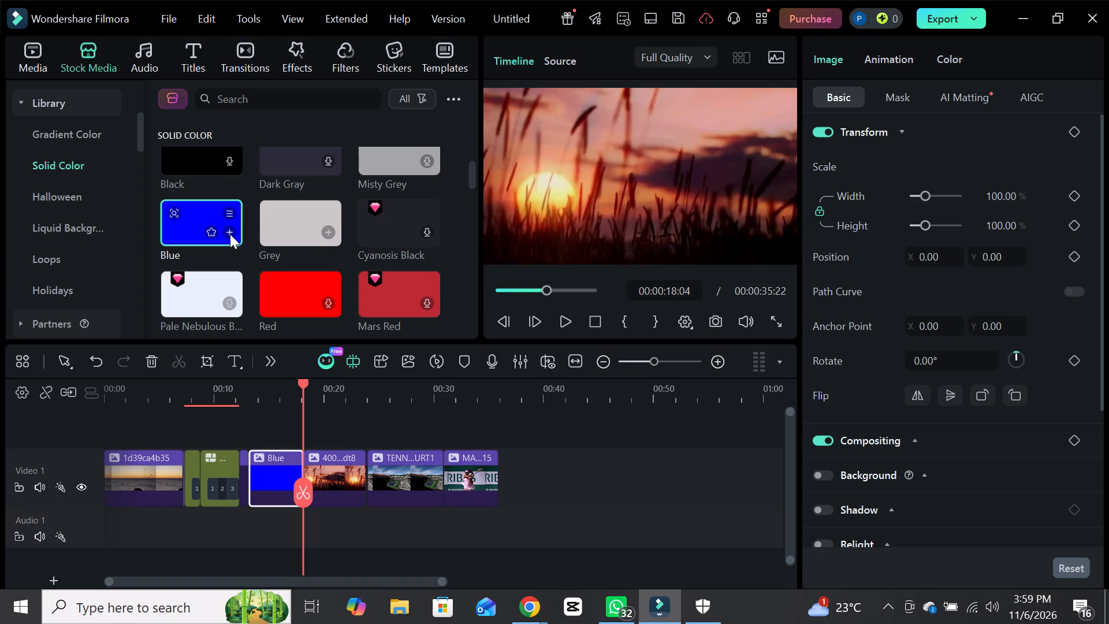
Delete the Blue solid color clip from Video 1, leaving its gap open.
left_click_drag(296, 492, 282, 491)
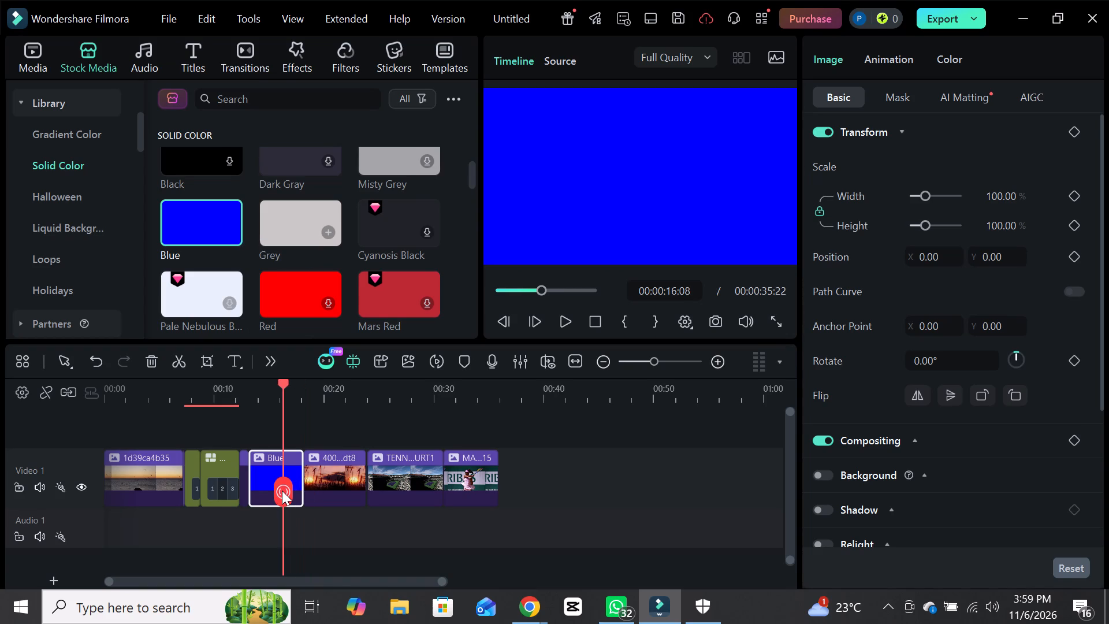
left_click_drag(282, 491, 266, 492)
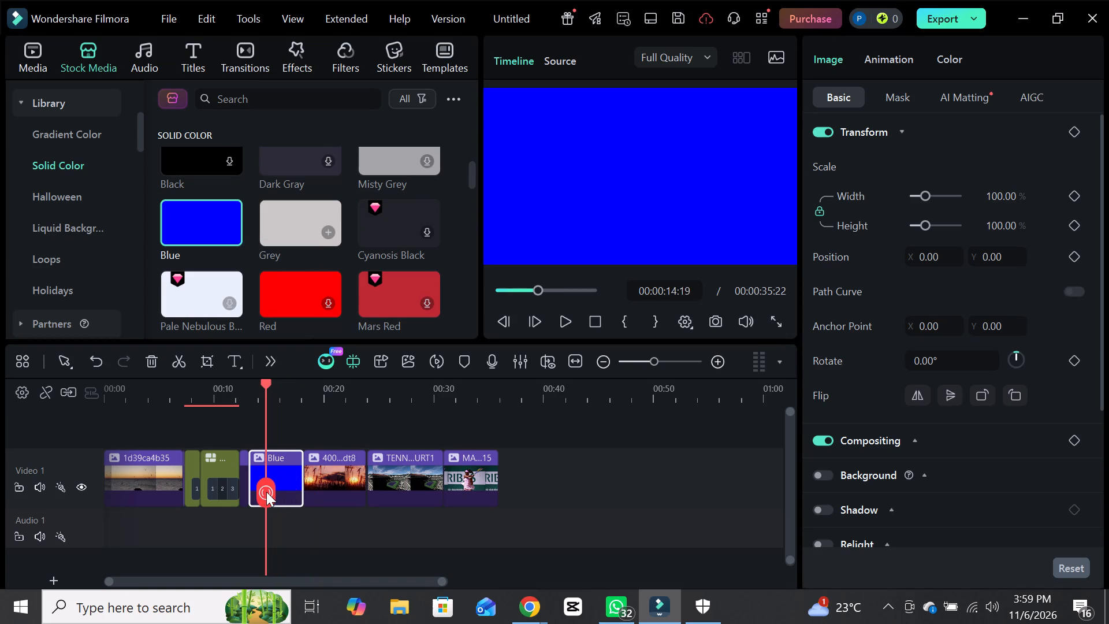
left_click_drag(266, 492, 267, 490)
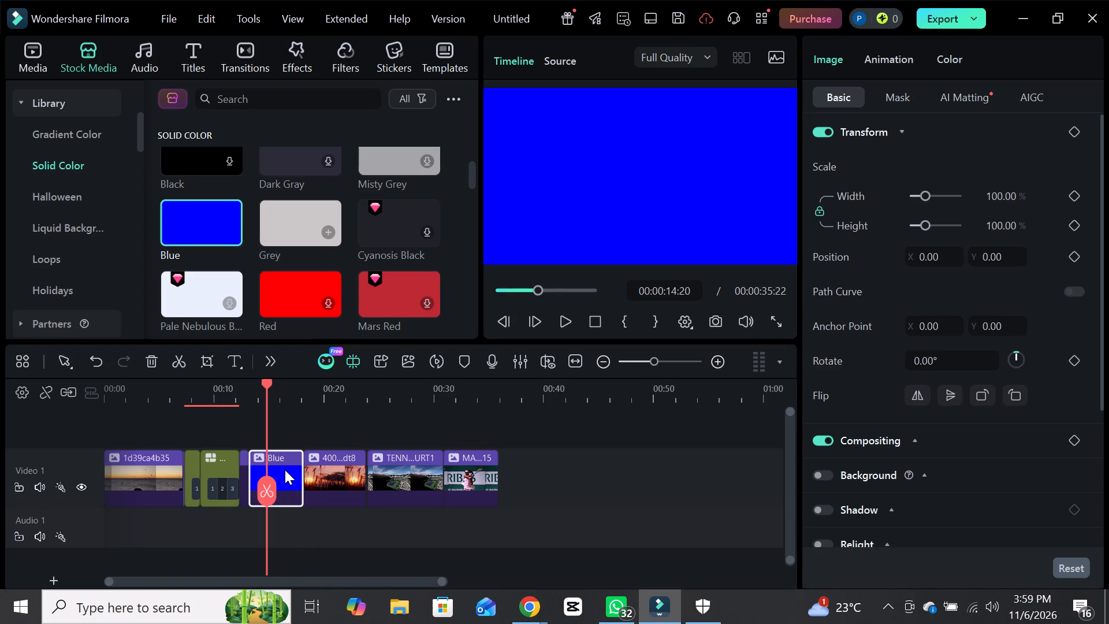
right_click(285, 470)
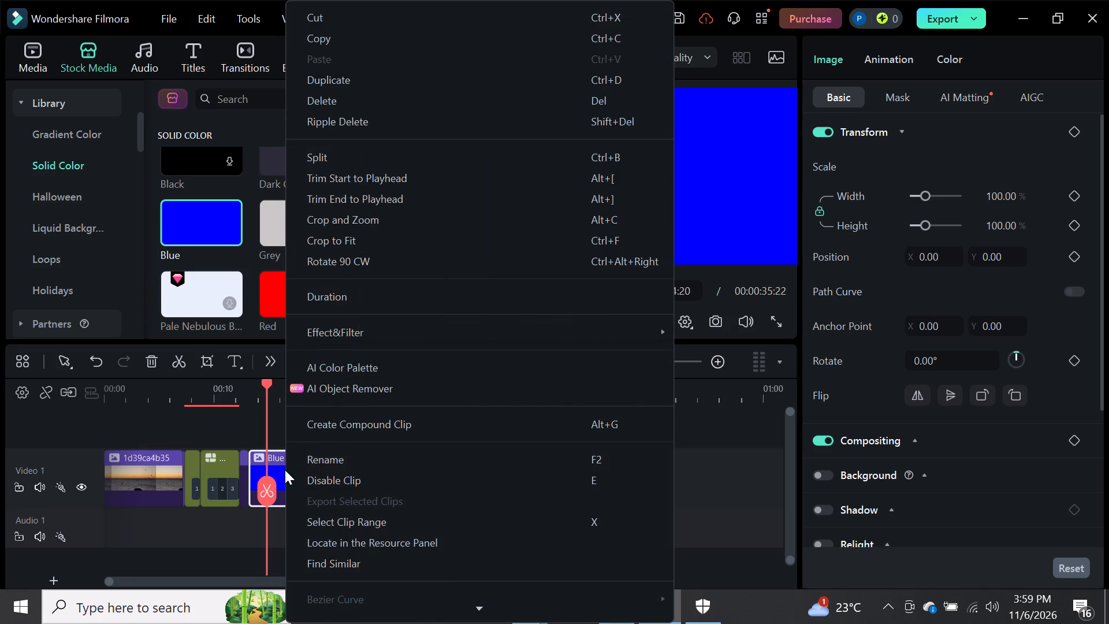
left_click(352, 101)
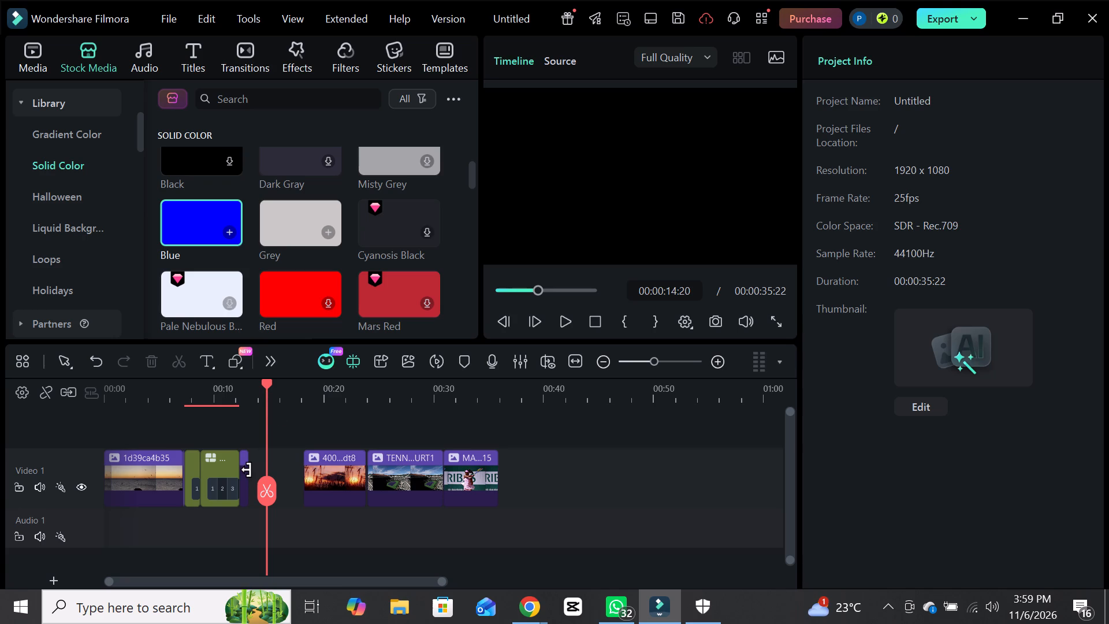
Extend the end of the short sunset grass clip after the split screens until it meets the next sunset grass clip.
left_click_drag(247, 470, 293, 472)
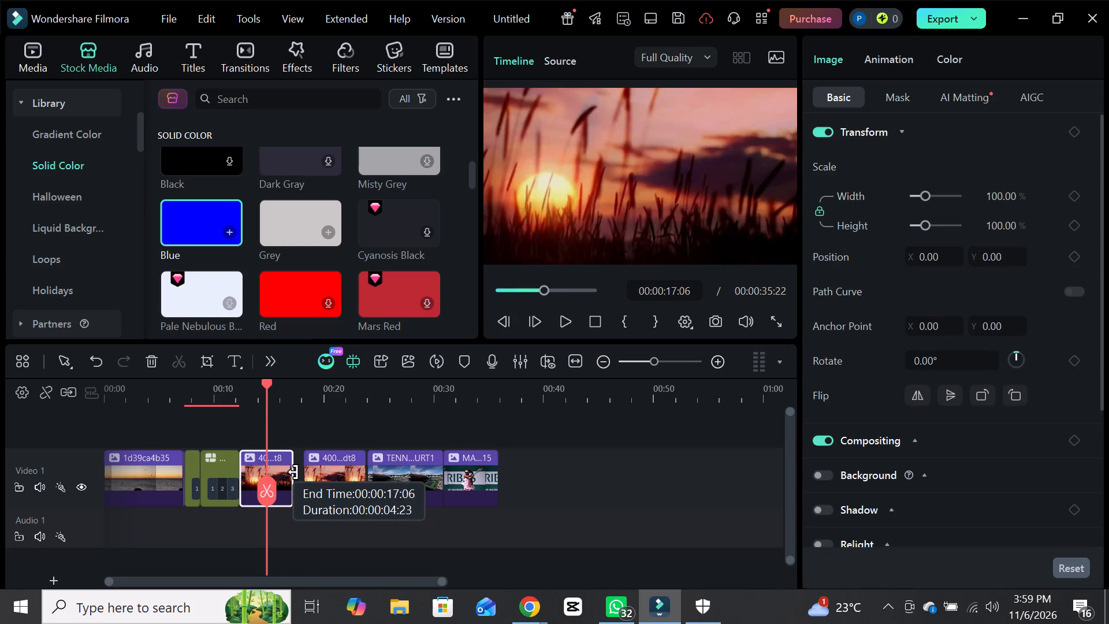
left_click_drag(293, 472, 304, 473)
Return the playhead to 00:00:00:00 and enable the blur Background on the extended sunset grass clip.
left_click_drag(270, 493, 266, 495)
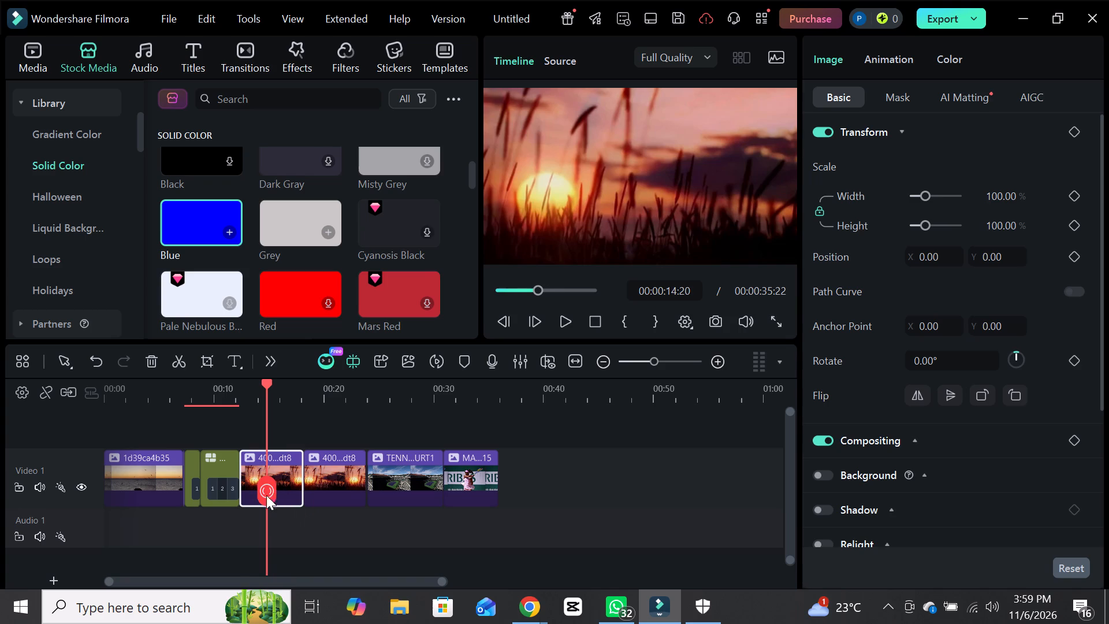
left_click_drag(266, 495, 92, 498)
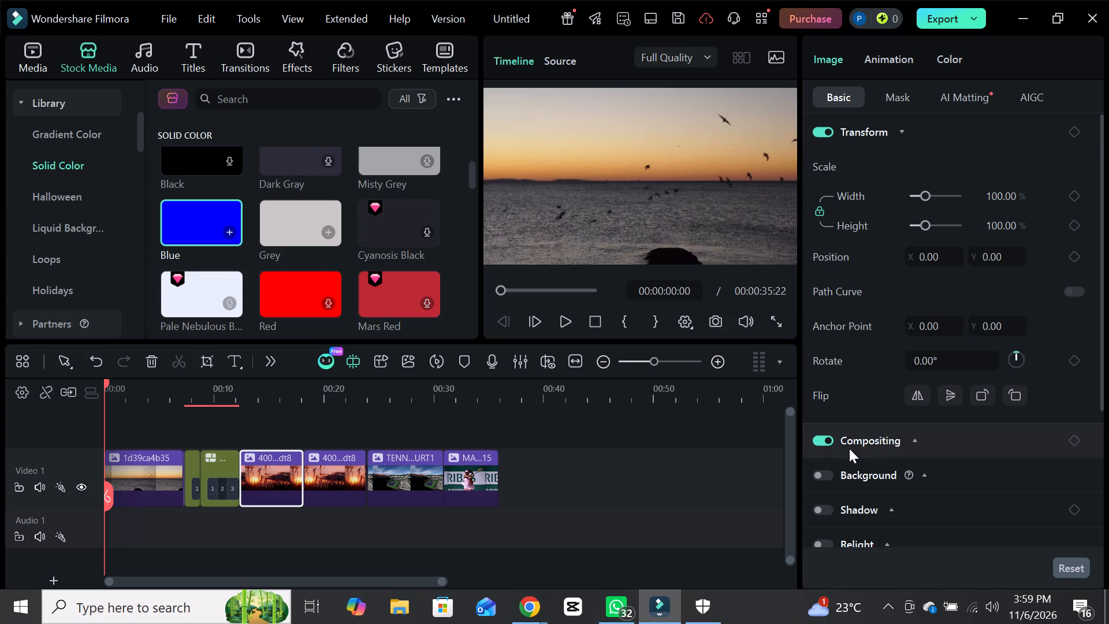
left_click(826, 472)
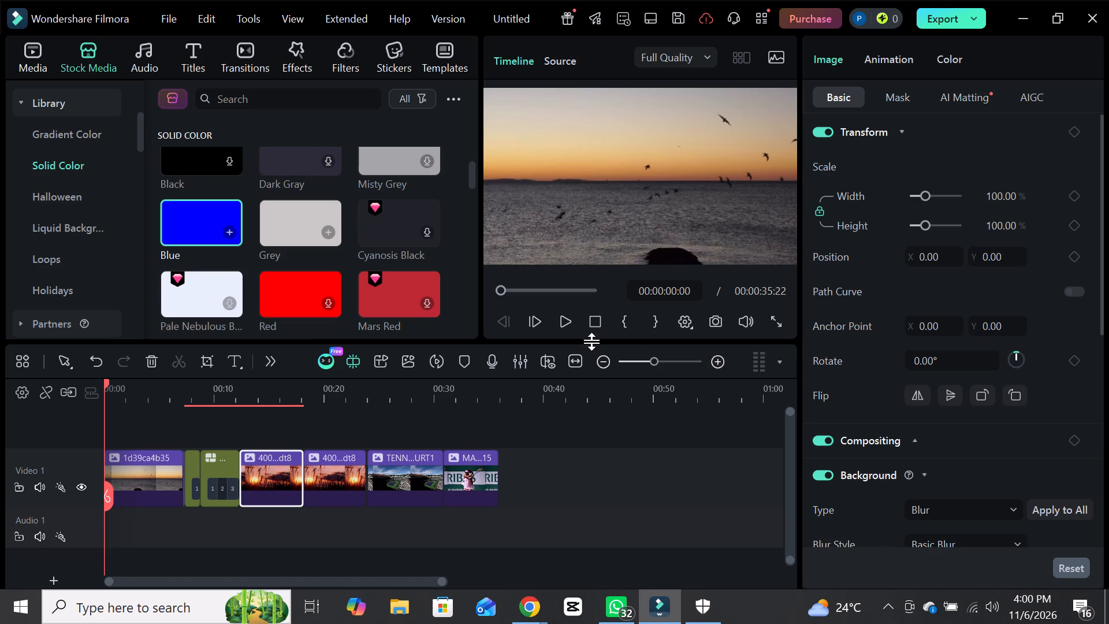
Play the timeline from the start to review the sequence, and pause at 00:00:13:19 in the extended sunset grass clip.
left_click(571, 318)
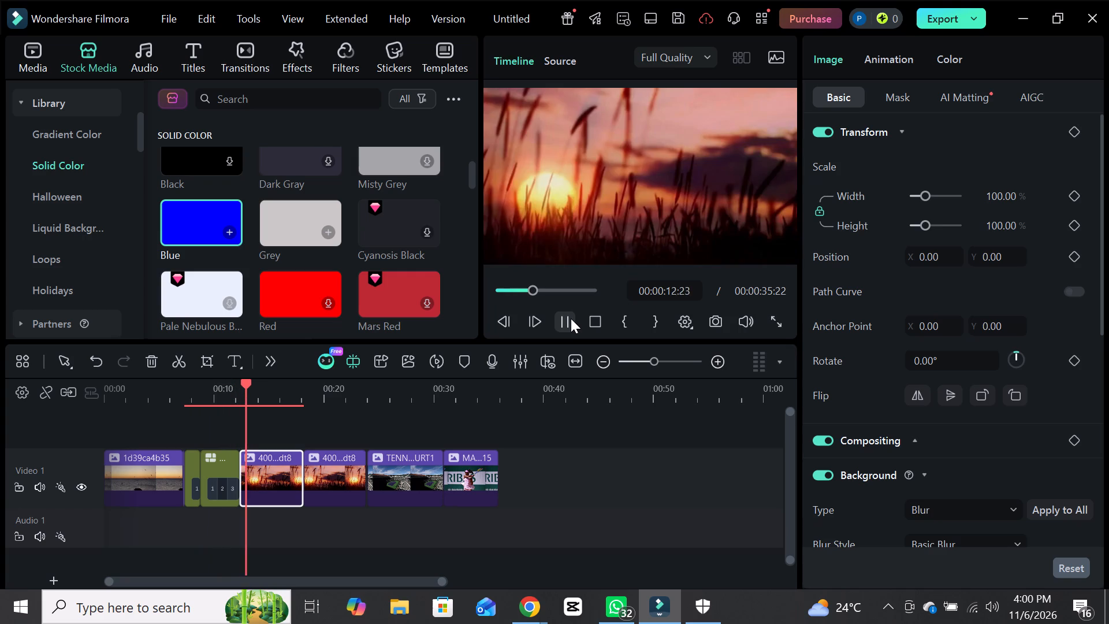
left_click(571, 318)
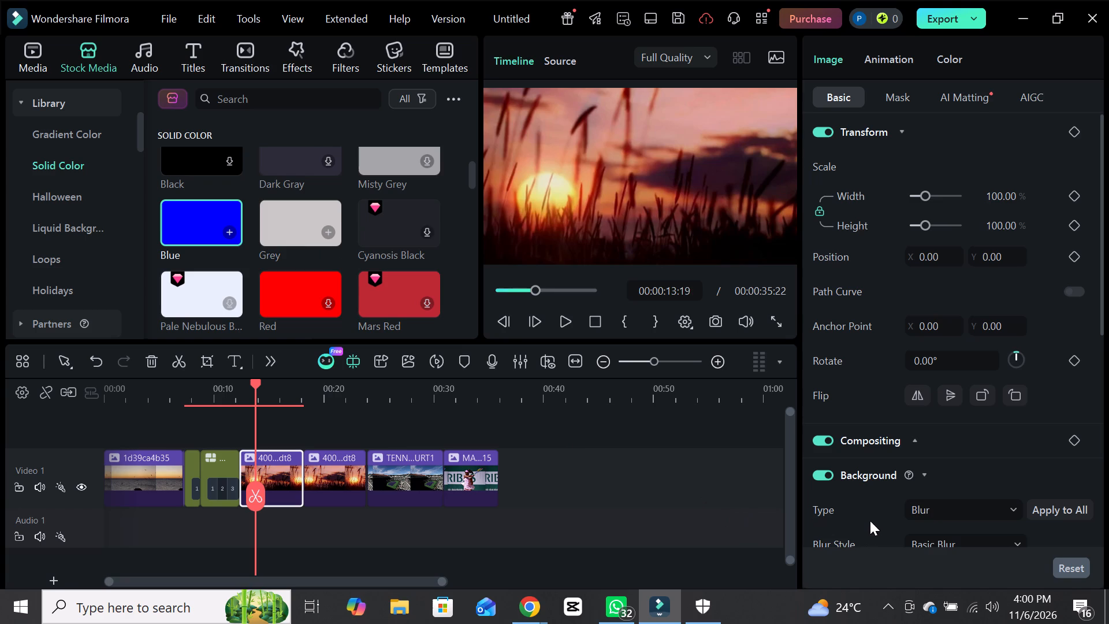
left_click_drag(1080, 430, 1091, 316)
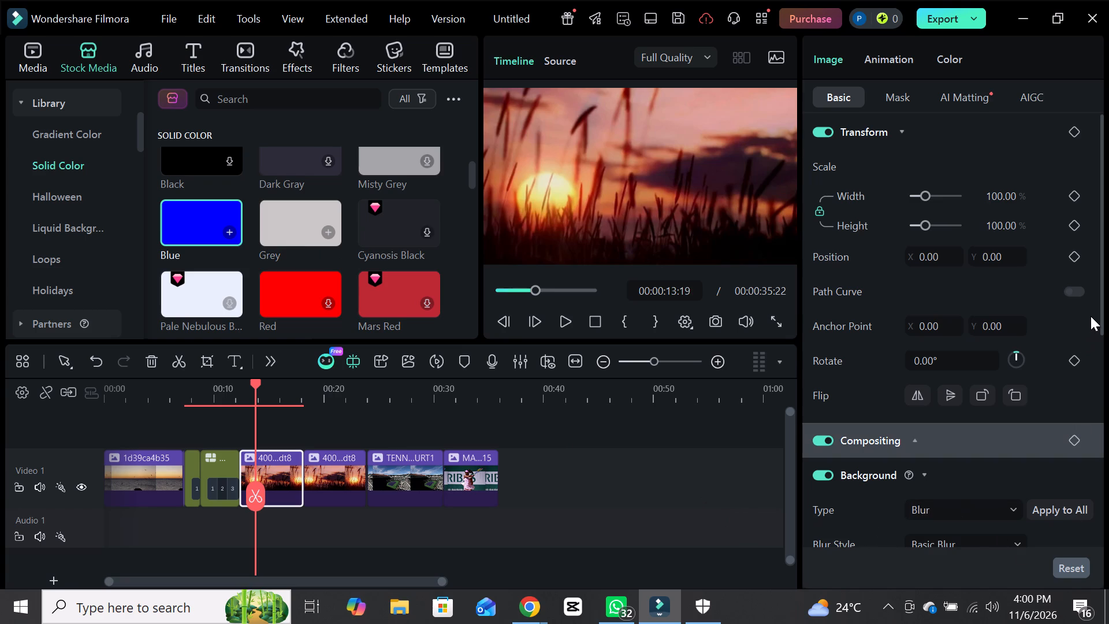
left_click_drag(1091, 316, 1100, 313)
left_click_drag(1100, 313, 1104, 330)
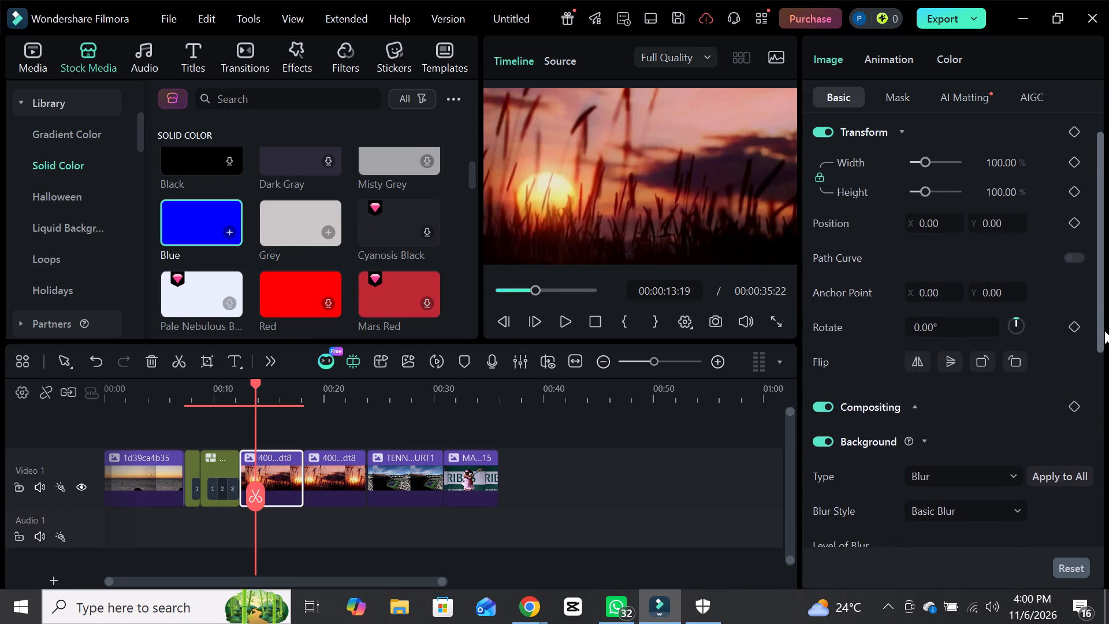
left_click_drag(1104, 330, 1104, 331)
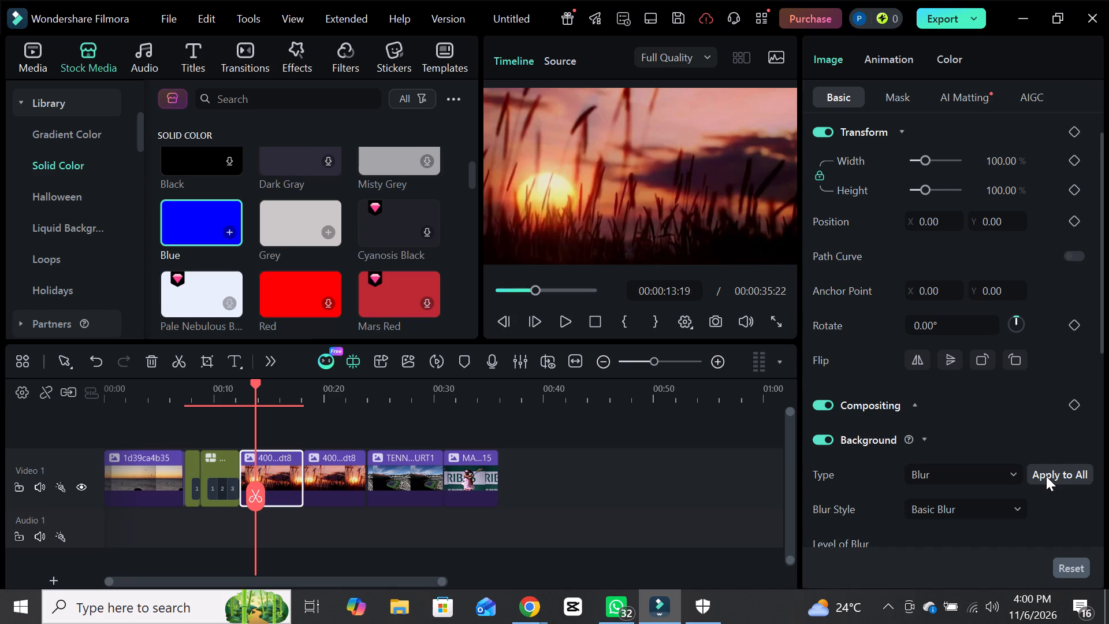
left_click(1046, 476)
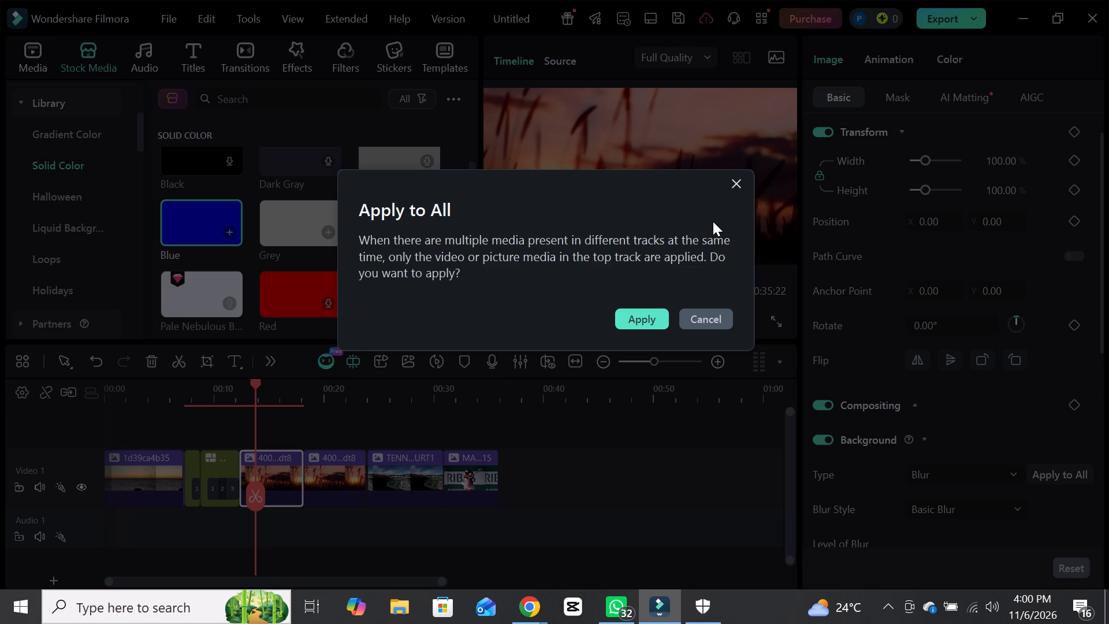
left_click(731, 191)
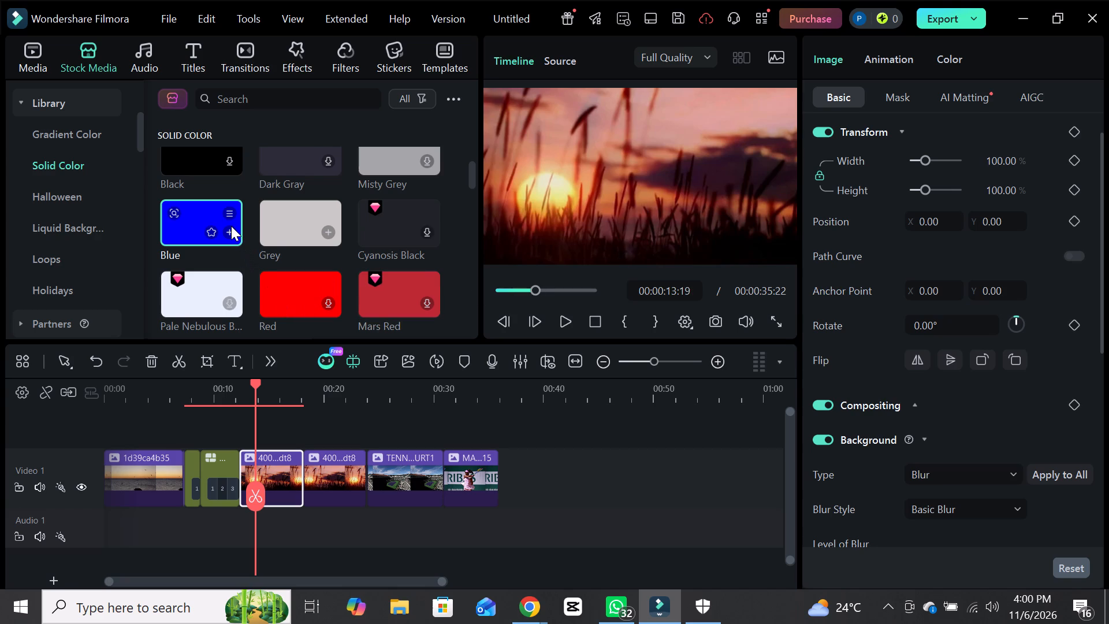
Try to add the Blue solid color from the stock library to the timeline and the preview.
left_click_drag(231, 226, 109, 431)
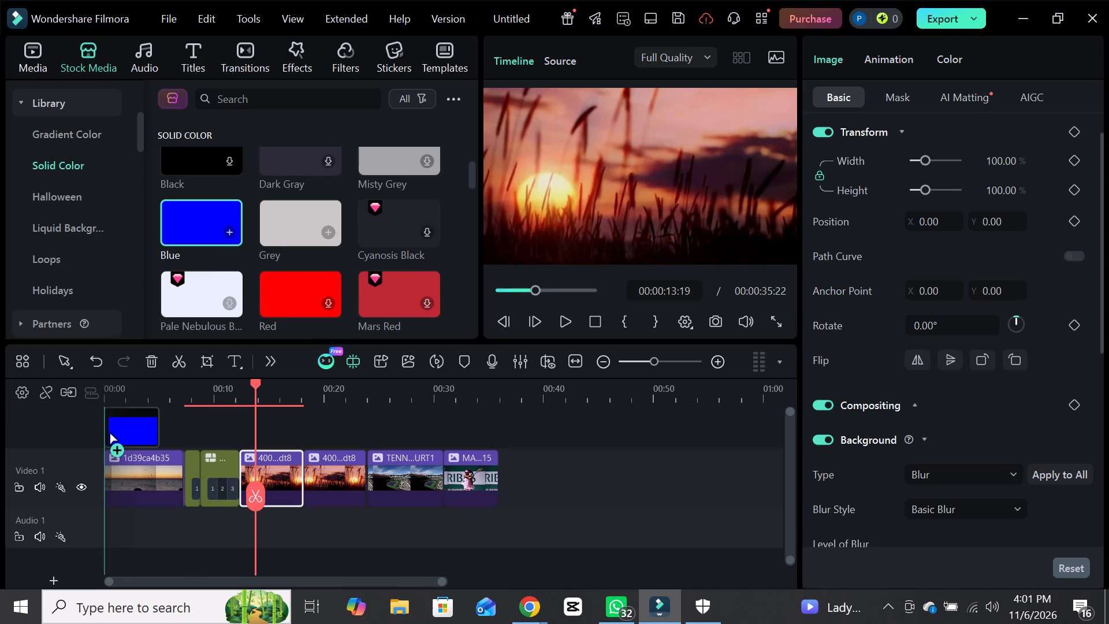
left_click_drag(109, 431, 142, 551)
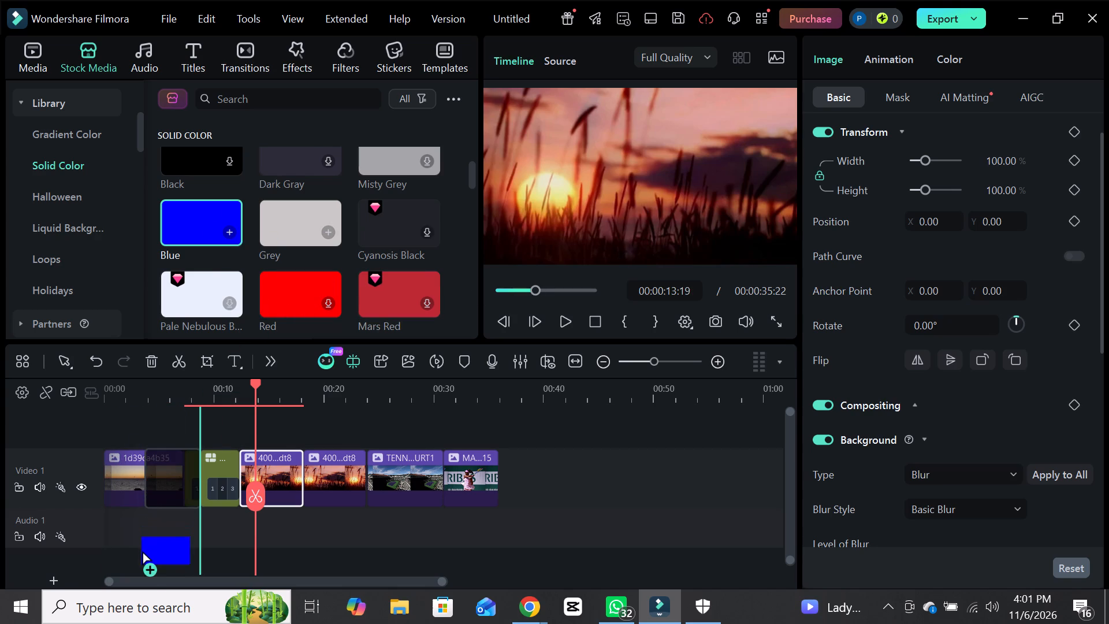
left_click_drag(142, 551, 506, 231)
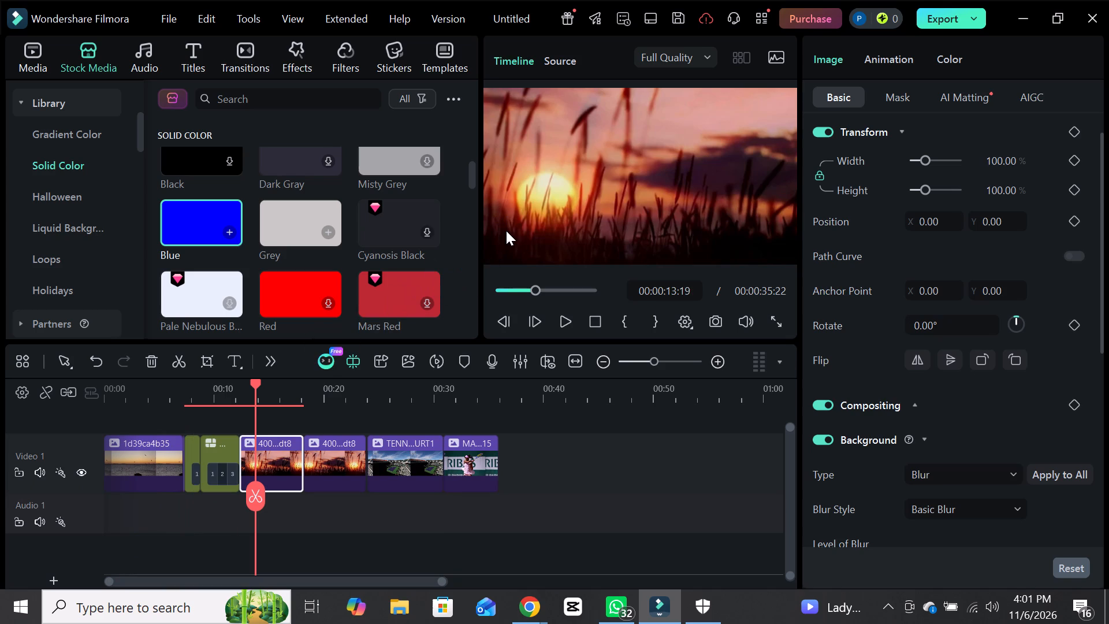
Play on from 00:00:13:19, go back near the start of the timeline, and pause at 00:00:03:04 in the first sunset clip.
left_click(562, 319)
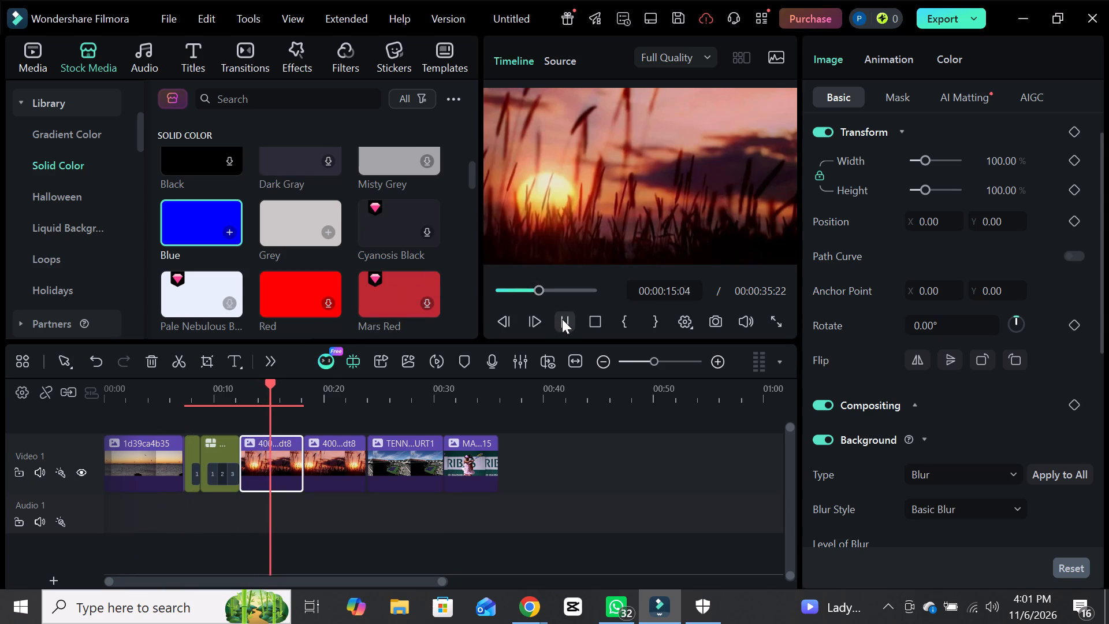
left_click_drag(546, 287, 505, 287)
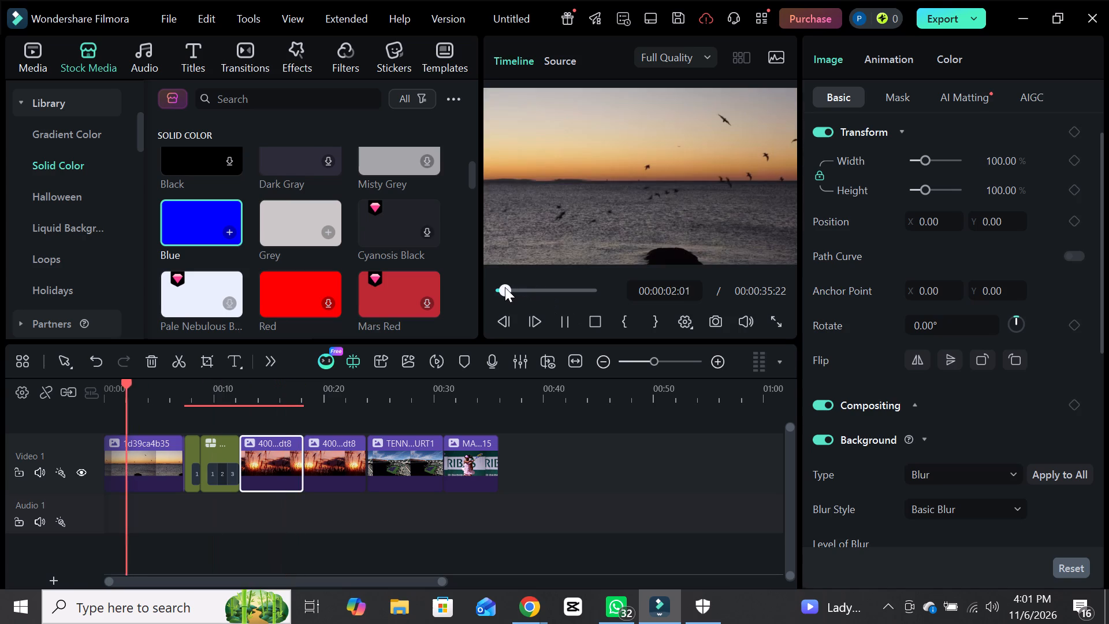
left_click_drag(505, 287, 500, 288)
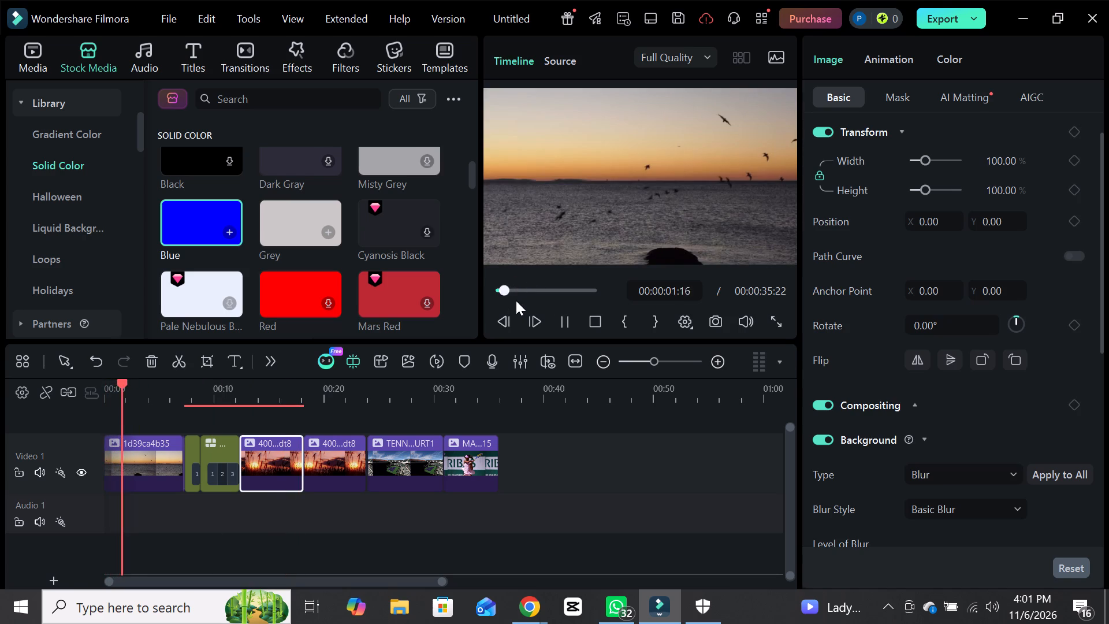
left_click(562, 321)
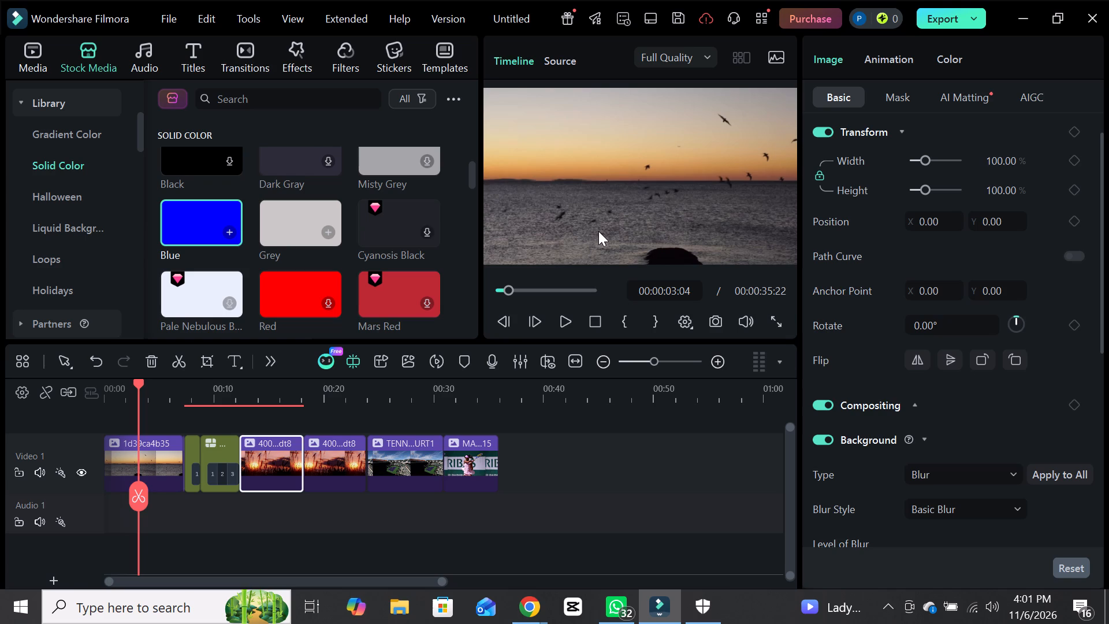
Move the first sunset image out of the frame in the preview, to position X -1920.00, Y -63.65.
left_click_drag(598, 231, 572, 231)
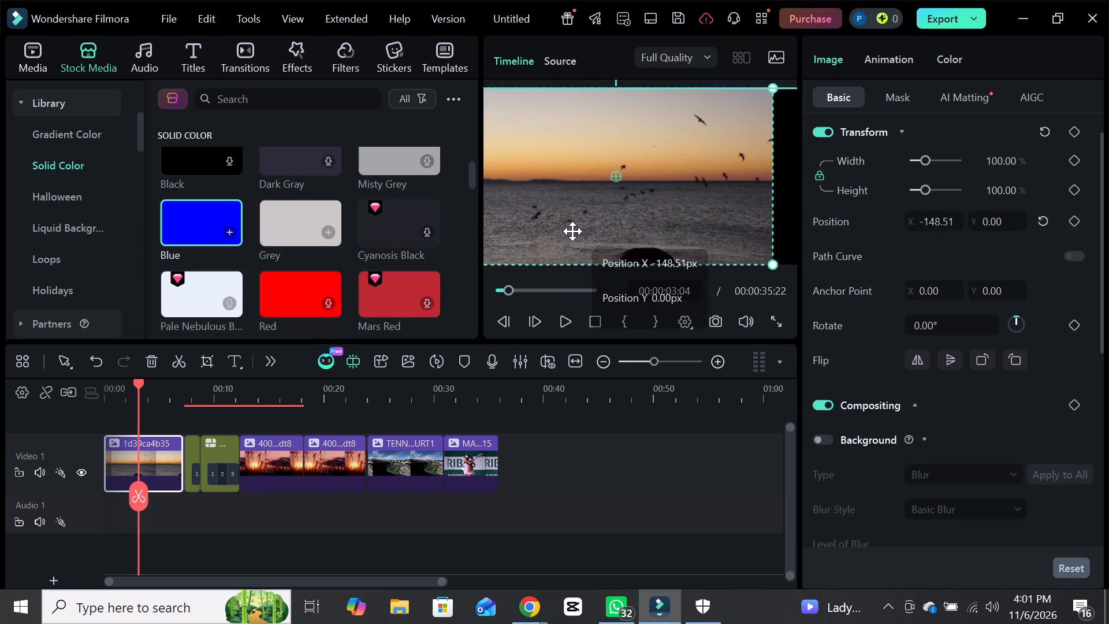
left_click_drag(572, 231, 398, 206)
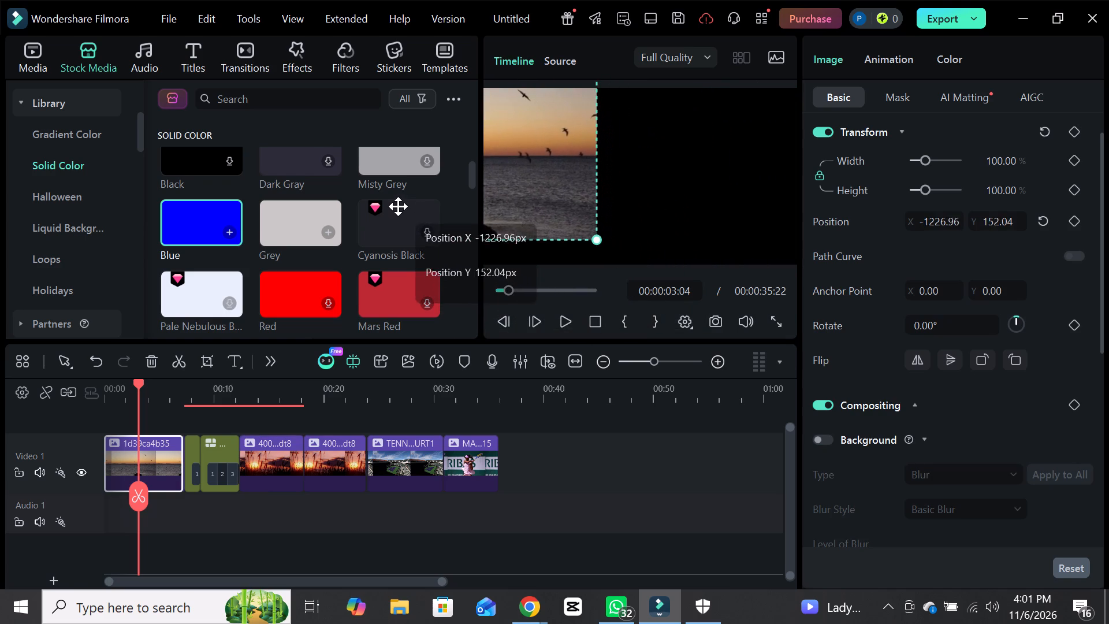
left_click_drag(398, 206, 316, 228)
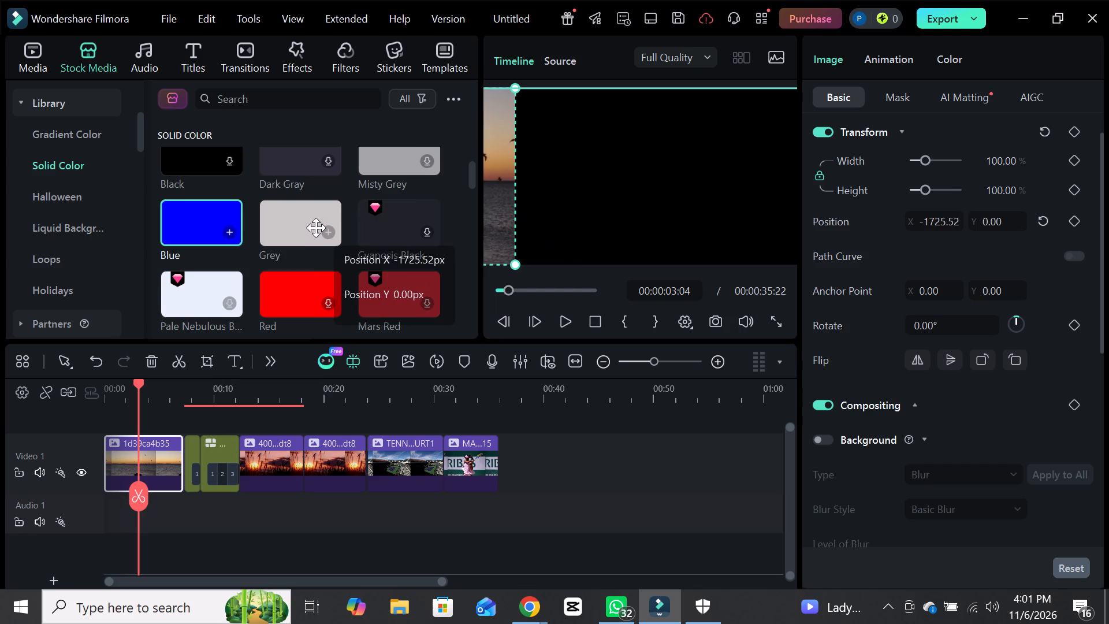
left_click_drag(316, 228, 286, 242)
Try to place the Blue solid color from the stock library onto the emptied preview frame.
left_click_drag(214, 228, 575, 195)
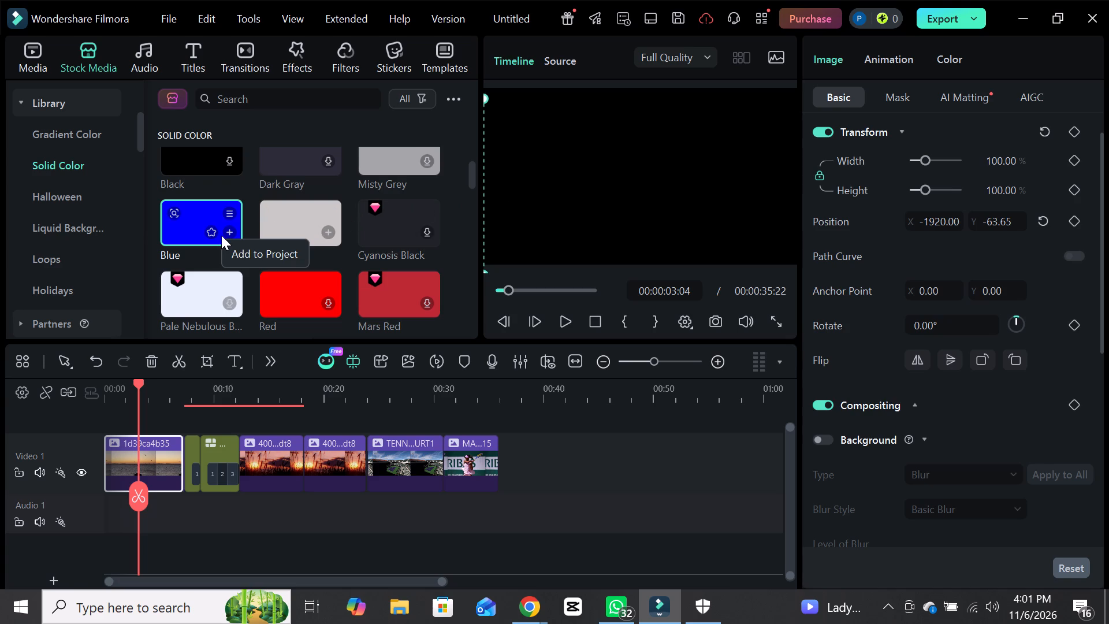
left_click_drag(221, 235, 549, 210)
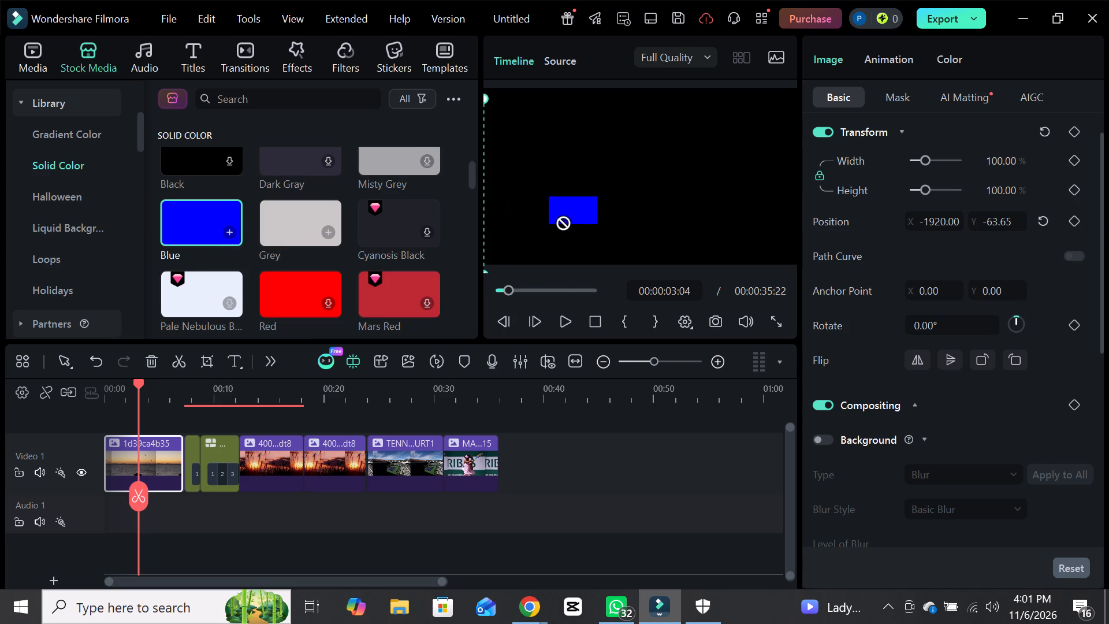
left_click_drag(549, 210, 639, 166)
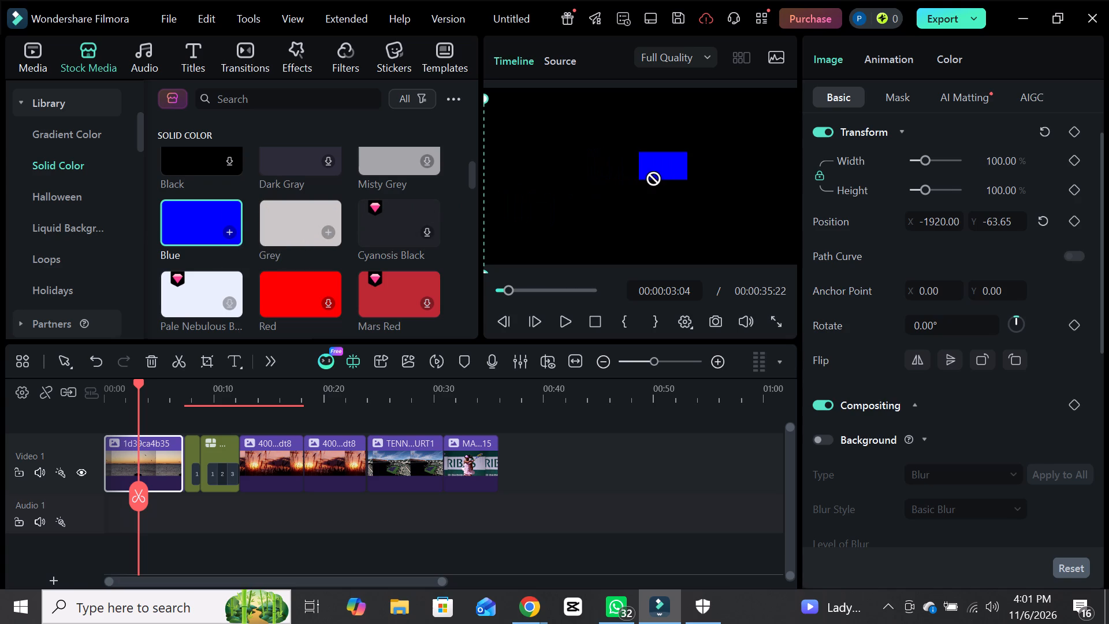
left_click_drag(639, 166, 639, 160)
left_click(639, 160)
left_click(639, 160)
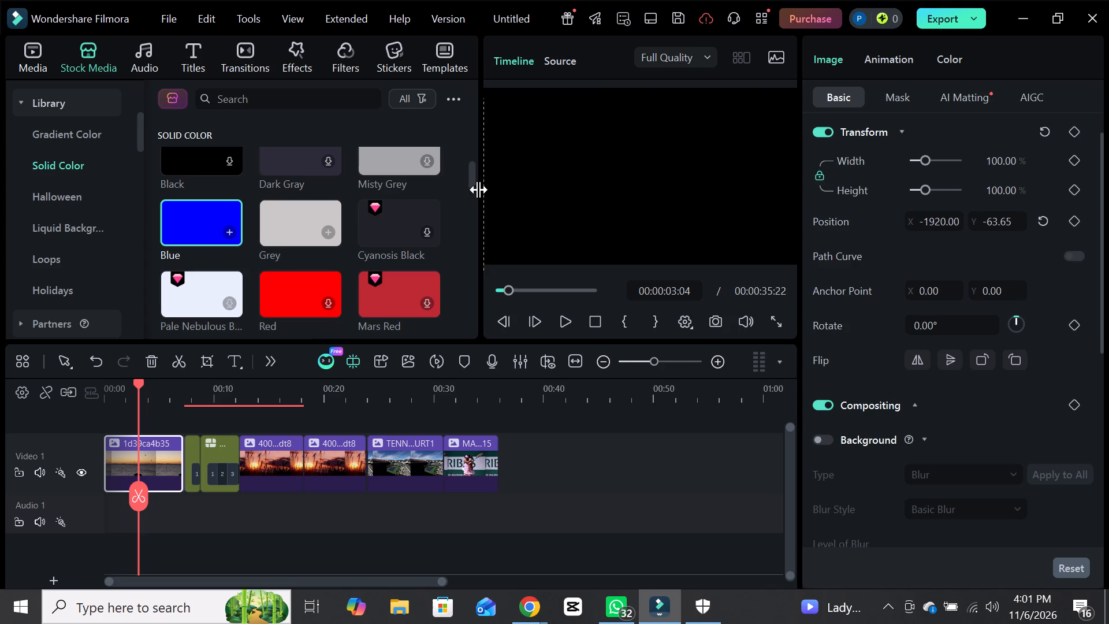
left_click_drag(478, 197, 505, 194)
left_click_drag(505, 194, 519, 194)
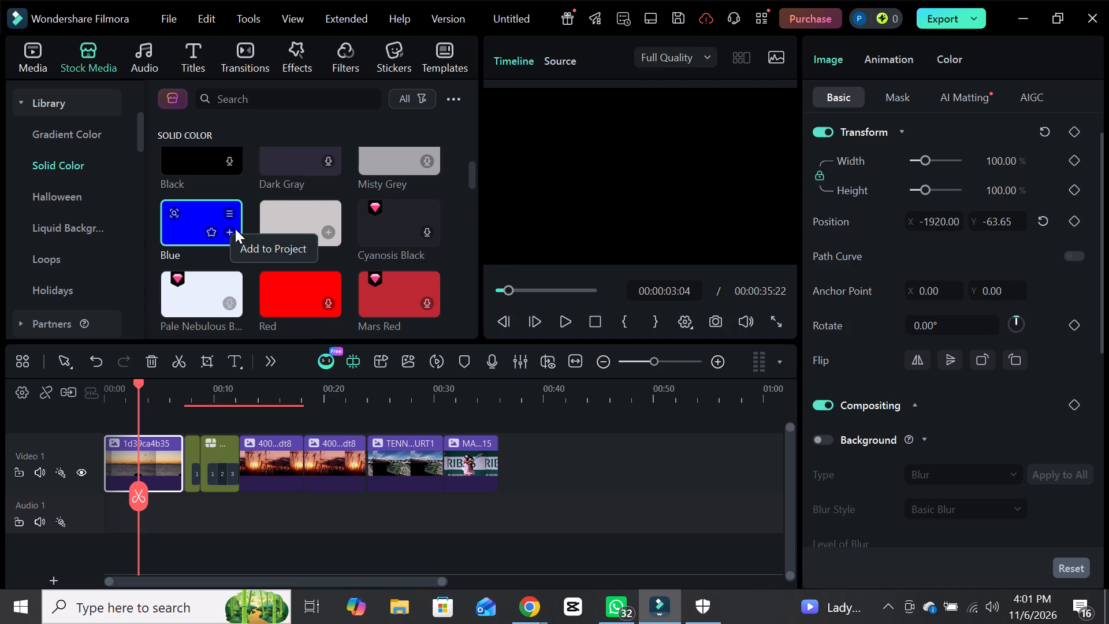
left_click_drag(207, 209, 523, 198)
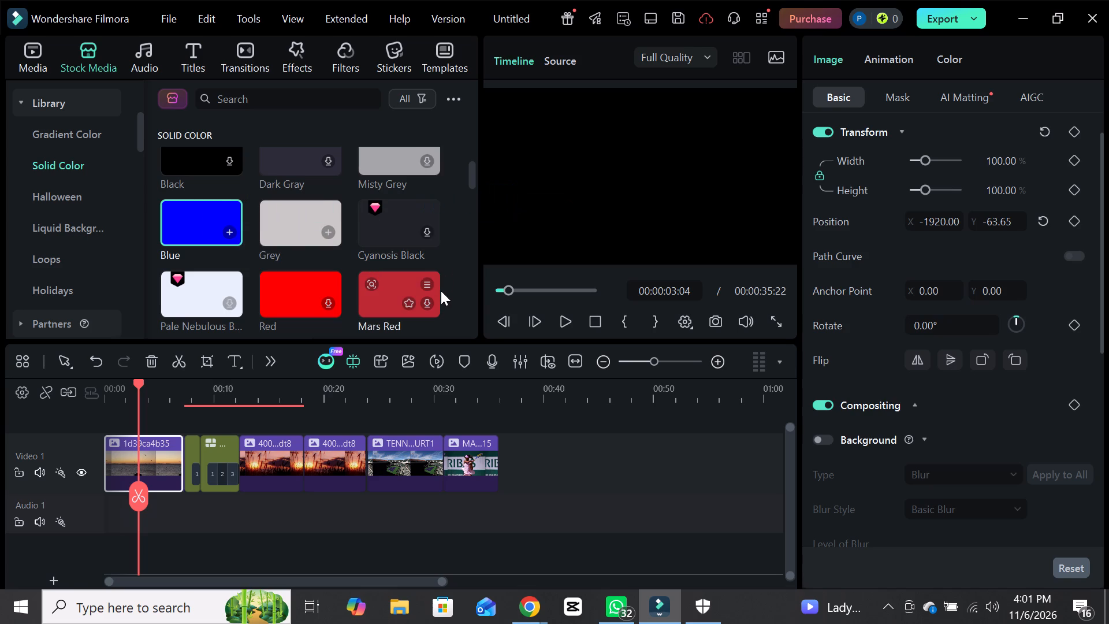
Play the timeline from 00:00:03:04 into the split-screen section and pause at 00:00:08:19.
left_click(565, 321)
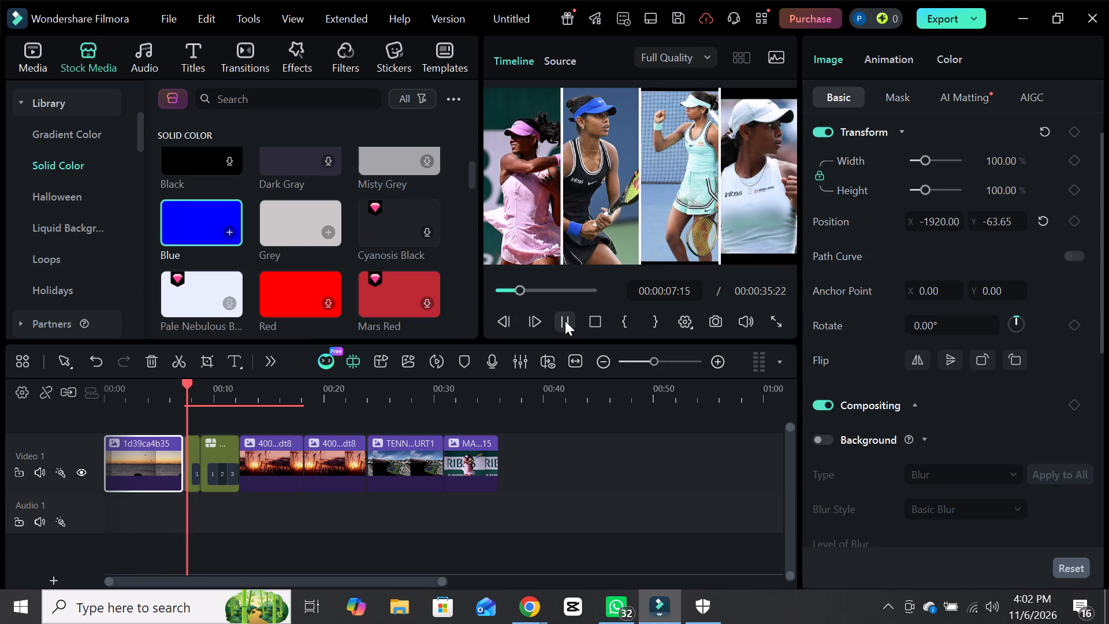
left_click(565, 321)
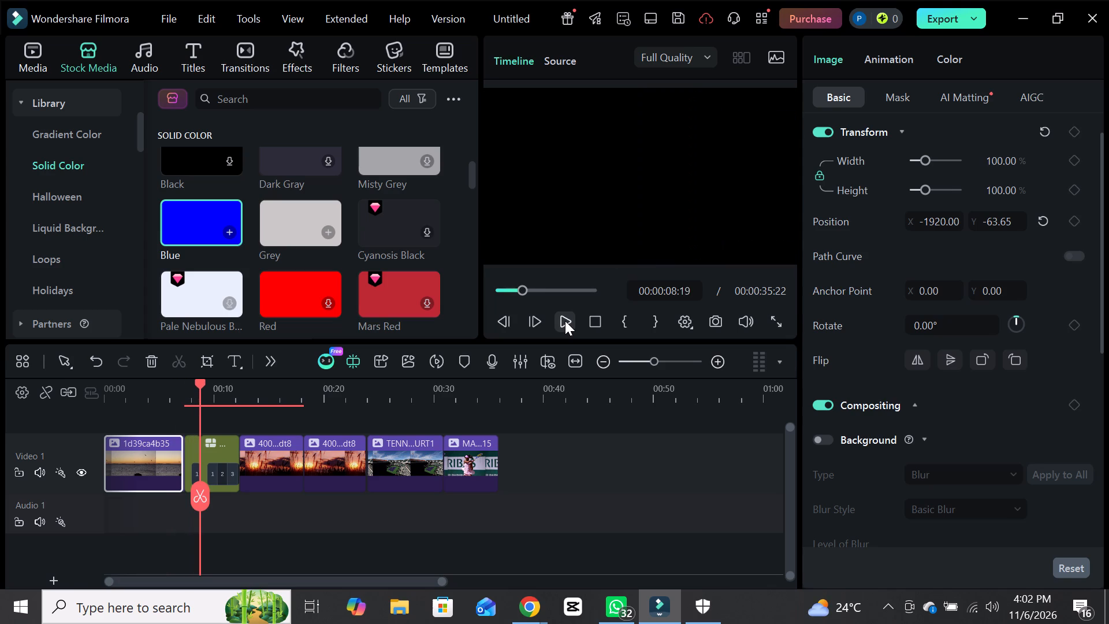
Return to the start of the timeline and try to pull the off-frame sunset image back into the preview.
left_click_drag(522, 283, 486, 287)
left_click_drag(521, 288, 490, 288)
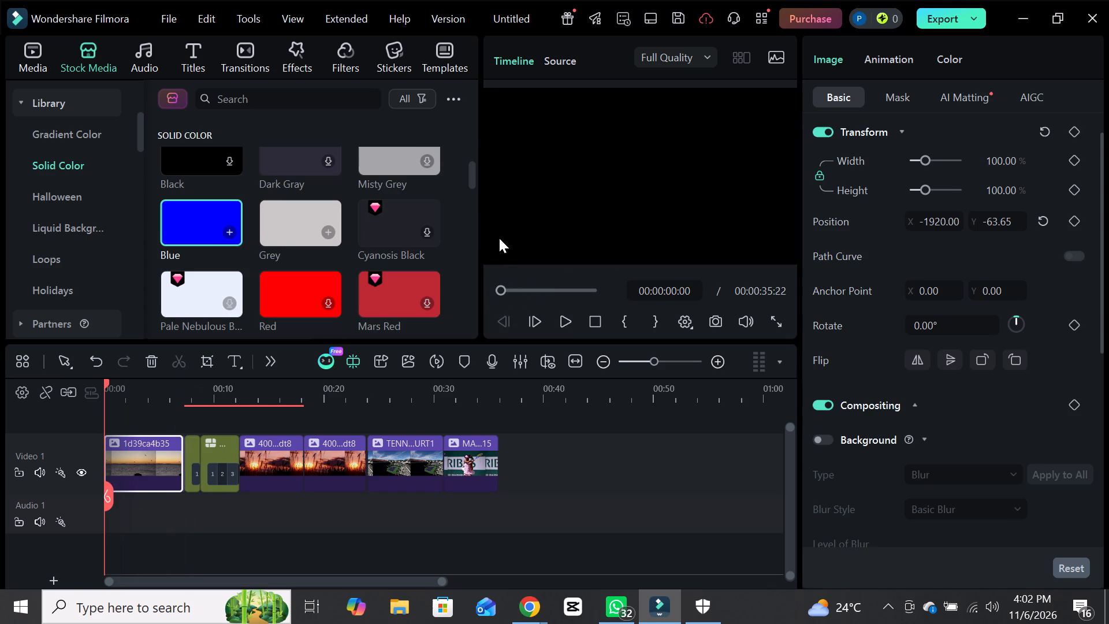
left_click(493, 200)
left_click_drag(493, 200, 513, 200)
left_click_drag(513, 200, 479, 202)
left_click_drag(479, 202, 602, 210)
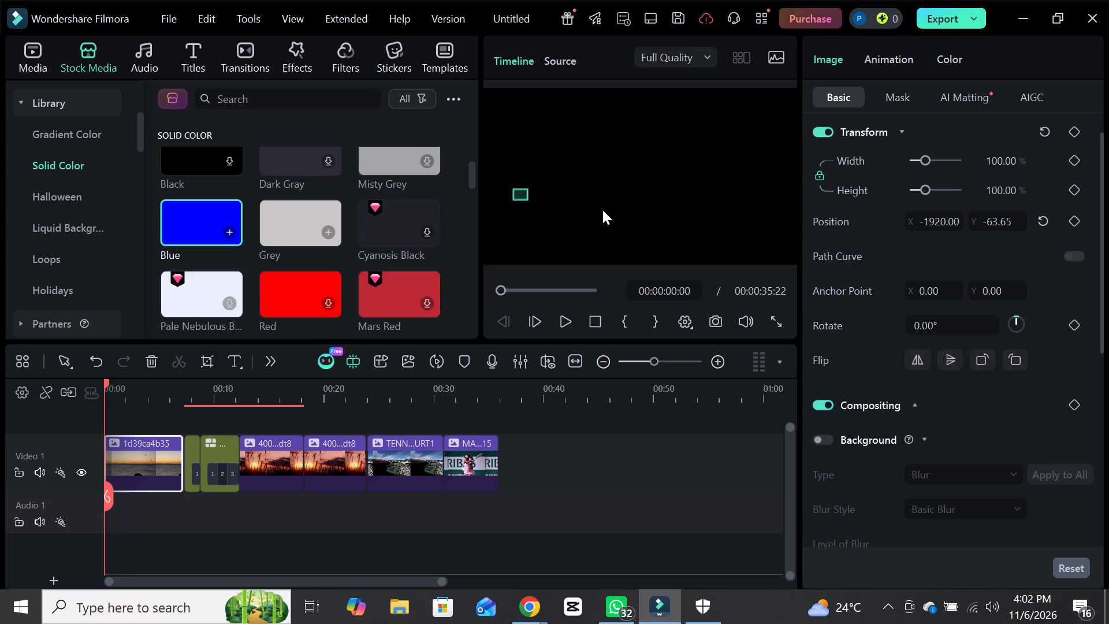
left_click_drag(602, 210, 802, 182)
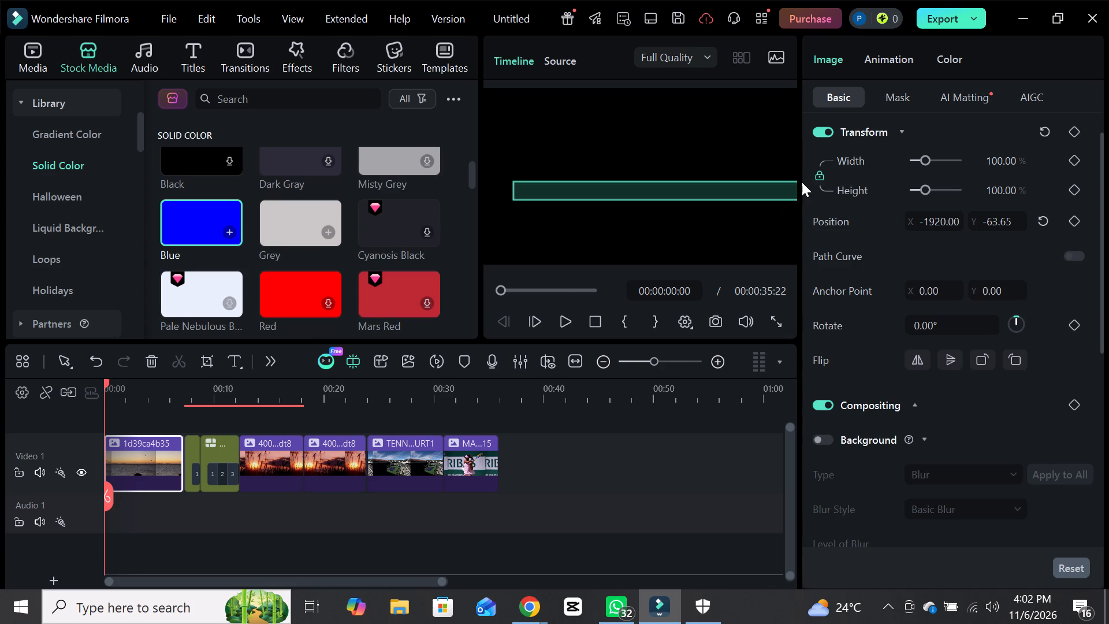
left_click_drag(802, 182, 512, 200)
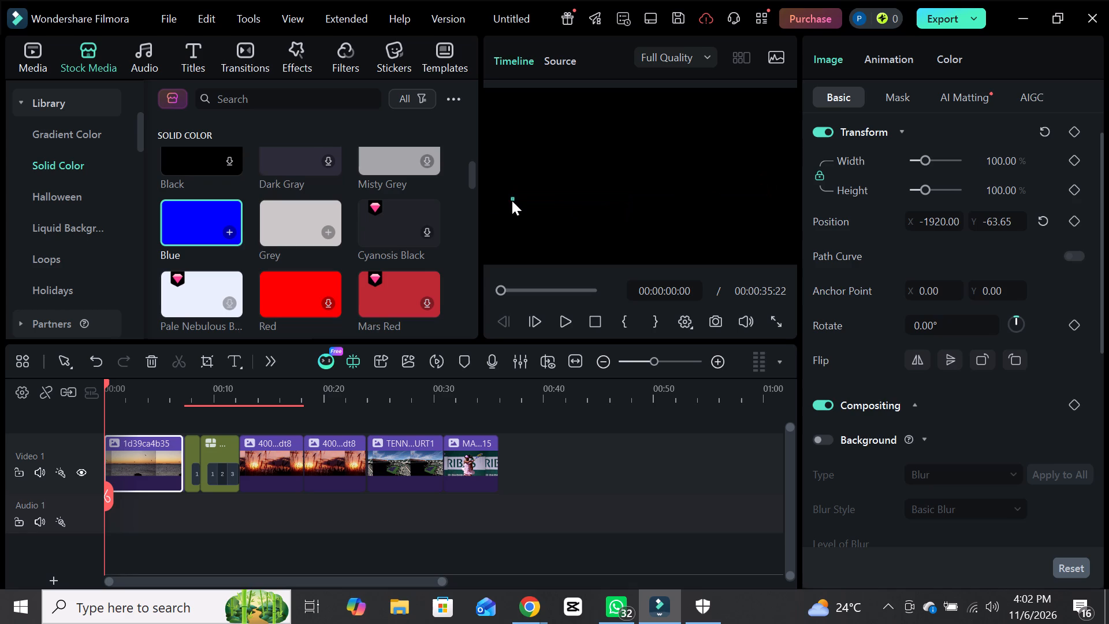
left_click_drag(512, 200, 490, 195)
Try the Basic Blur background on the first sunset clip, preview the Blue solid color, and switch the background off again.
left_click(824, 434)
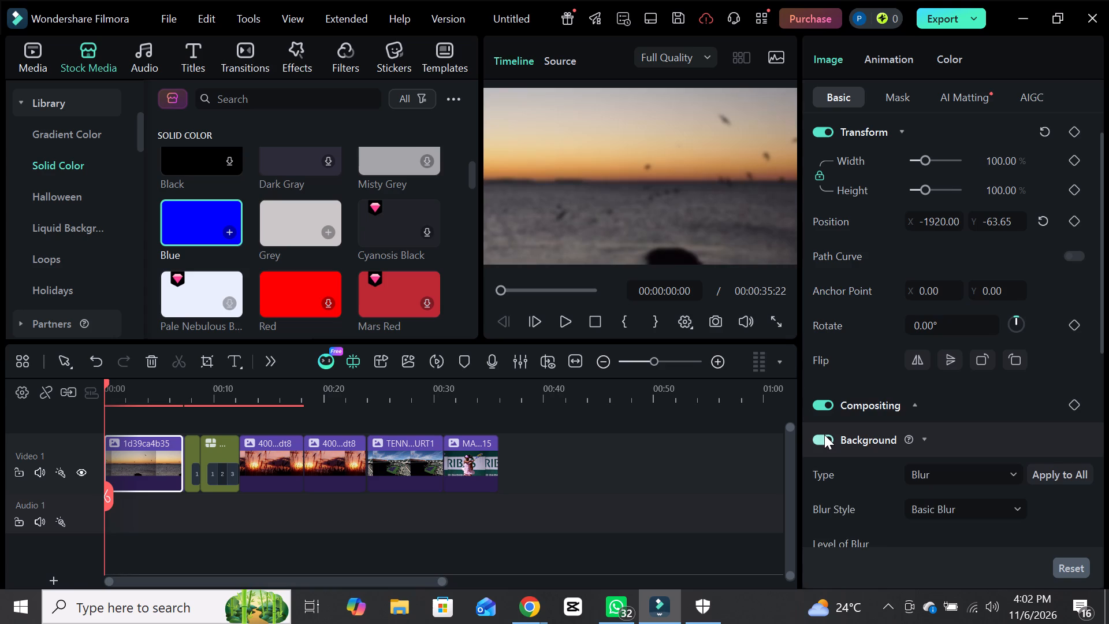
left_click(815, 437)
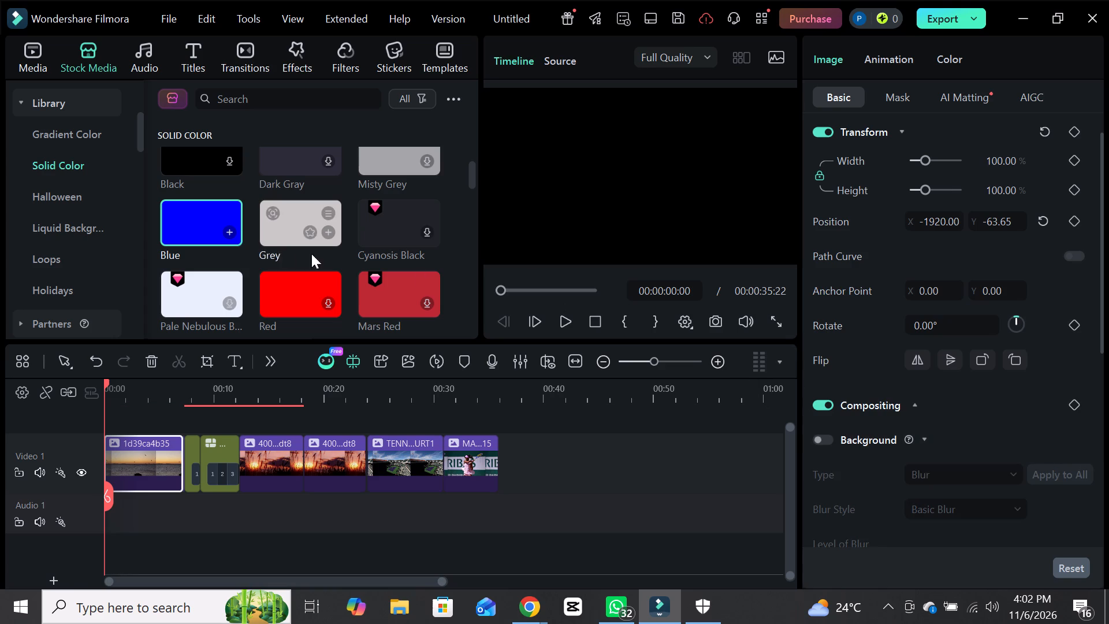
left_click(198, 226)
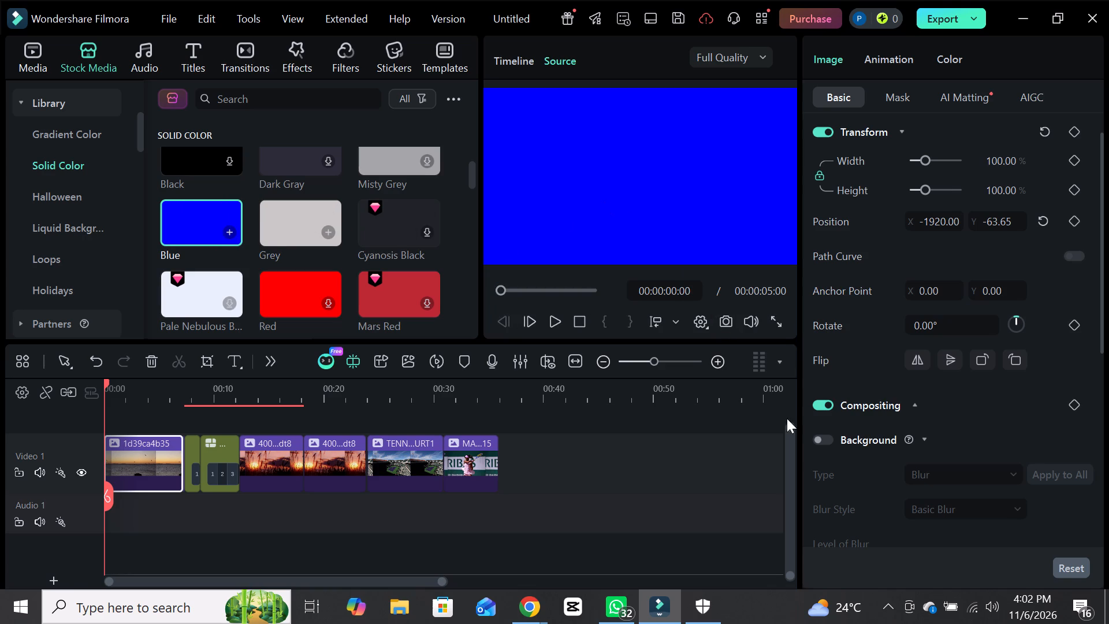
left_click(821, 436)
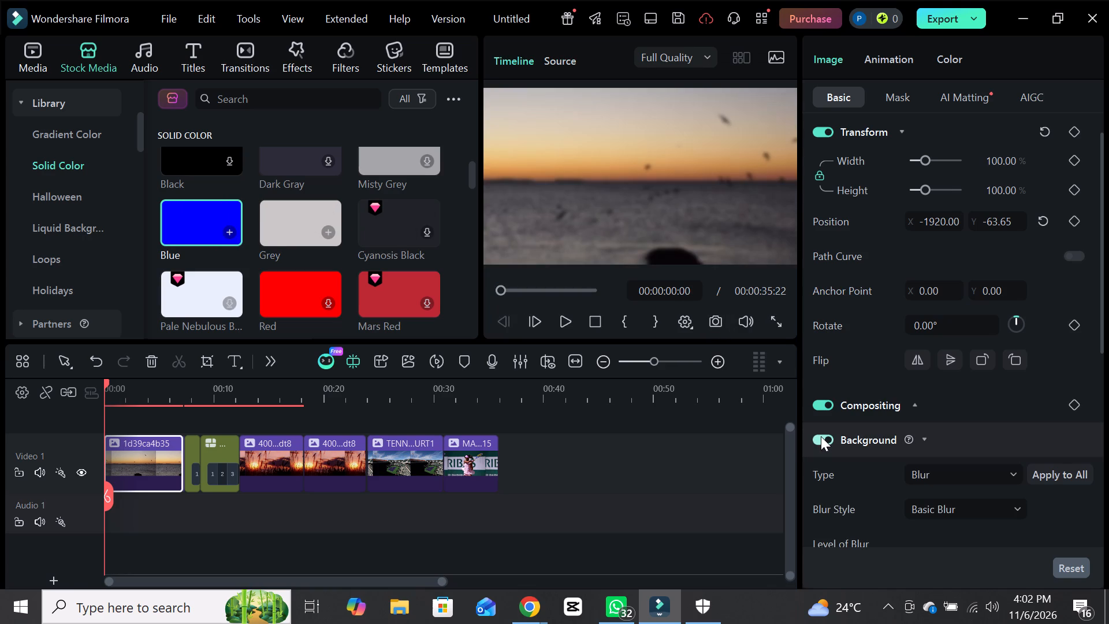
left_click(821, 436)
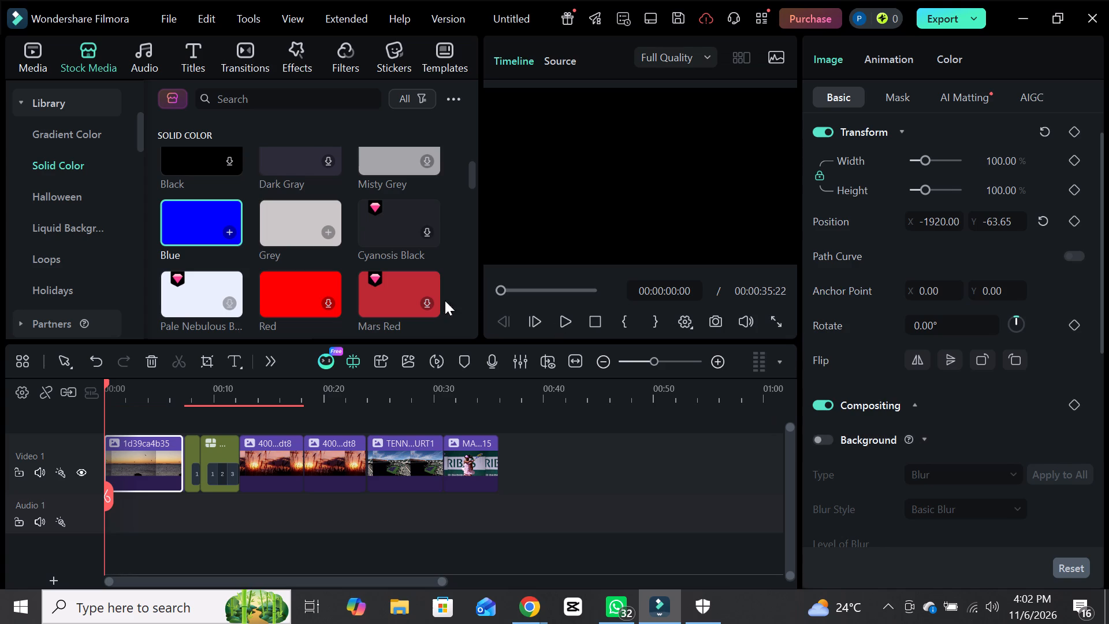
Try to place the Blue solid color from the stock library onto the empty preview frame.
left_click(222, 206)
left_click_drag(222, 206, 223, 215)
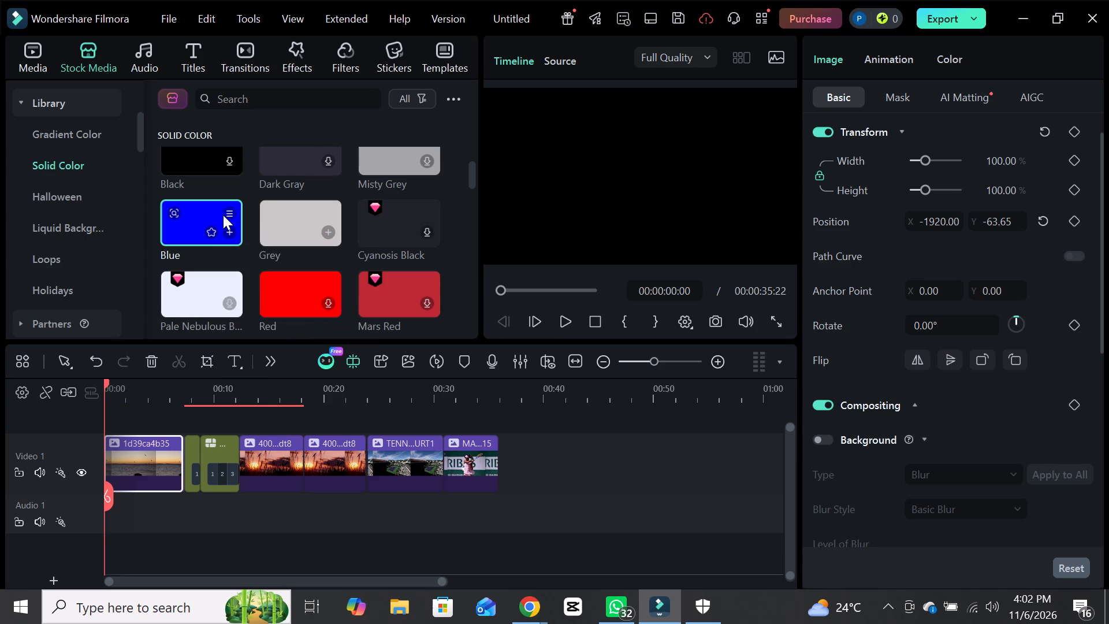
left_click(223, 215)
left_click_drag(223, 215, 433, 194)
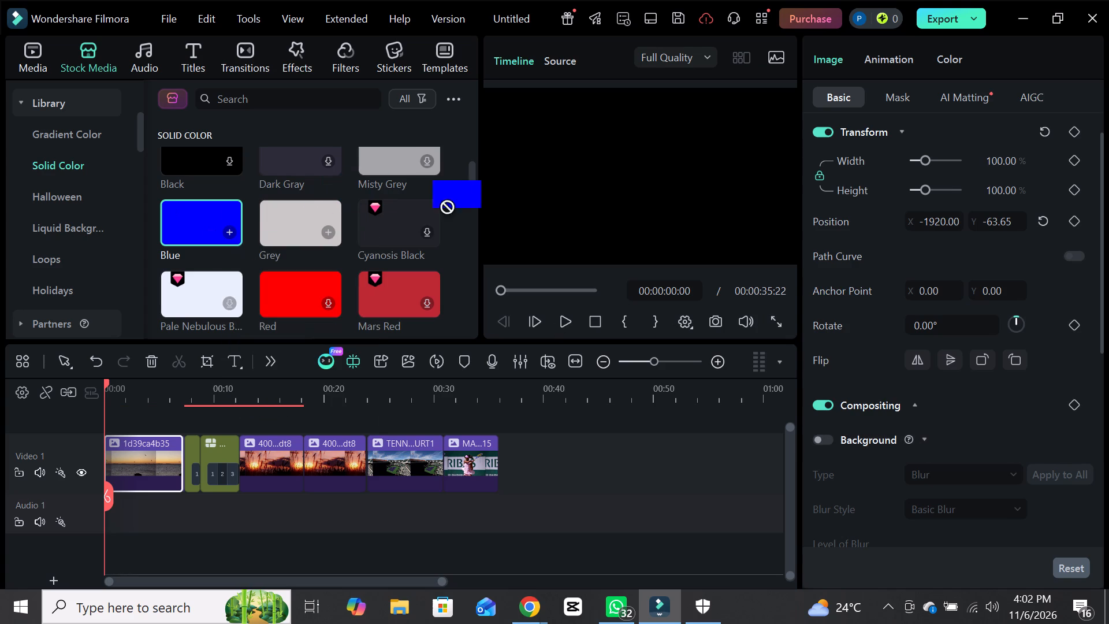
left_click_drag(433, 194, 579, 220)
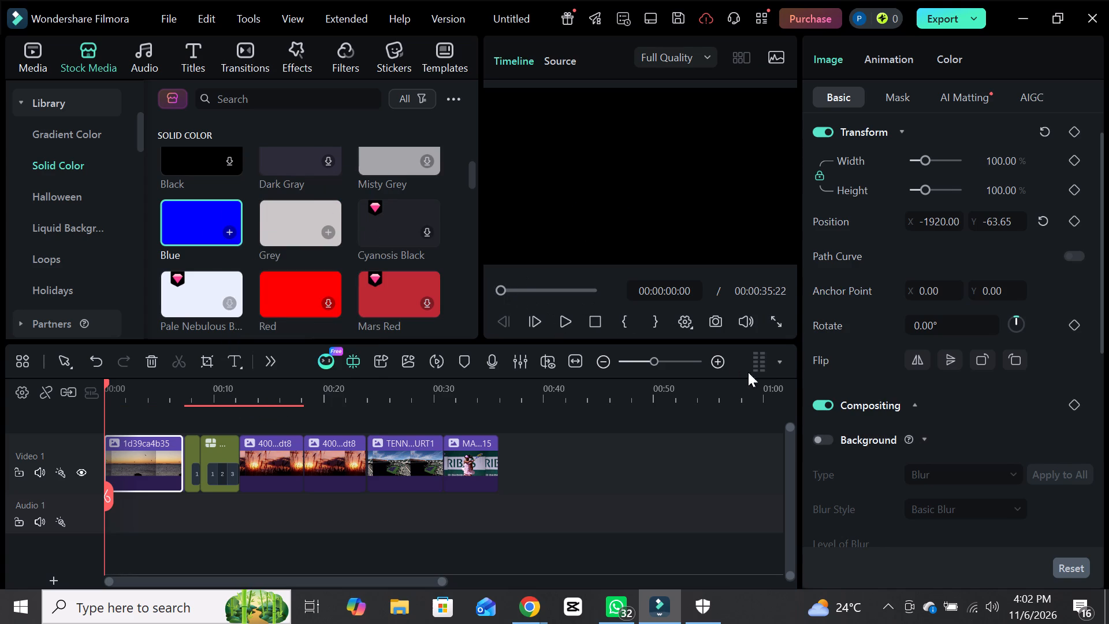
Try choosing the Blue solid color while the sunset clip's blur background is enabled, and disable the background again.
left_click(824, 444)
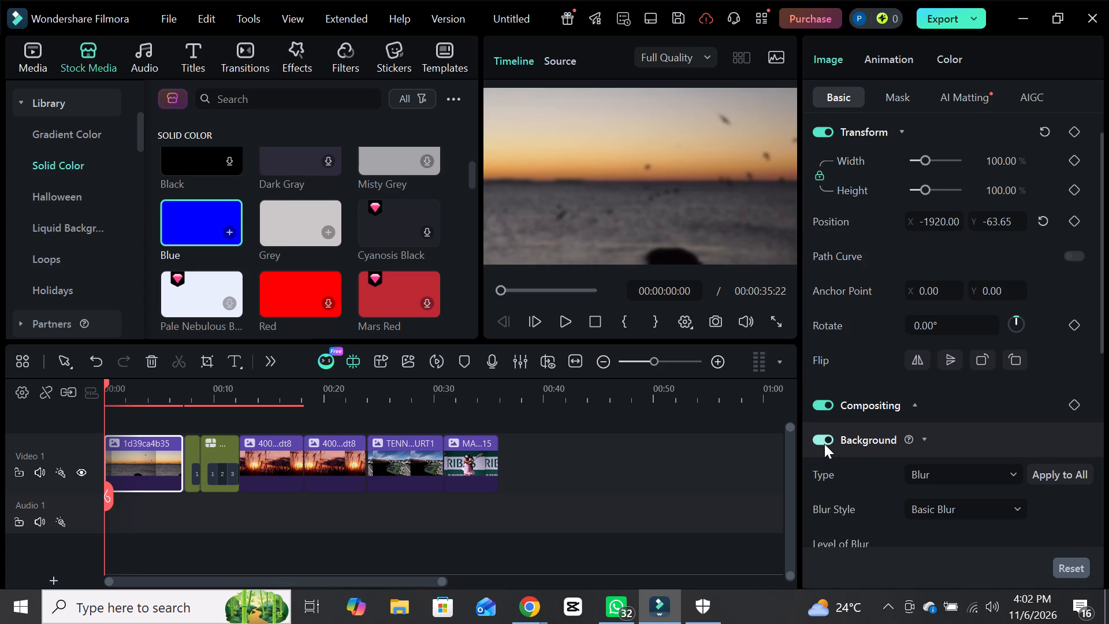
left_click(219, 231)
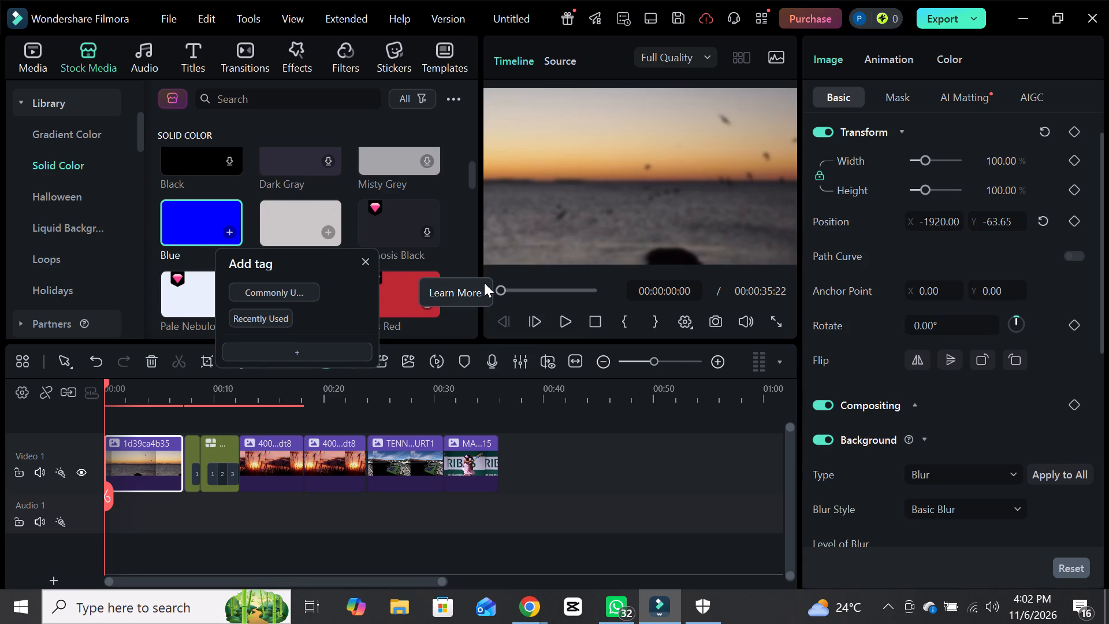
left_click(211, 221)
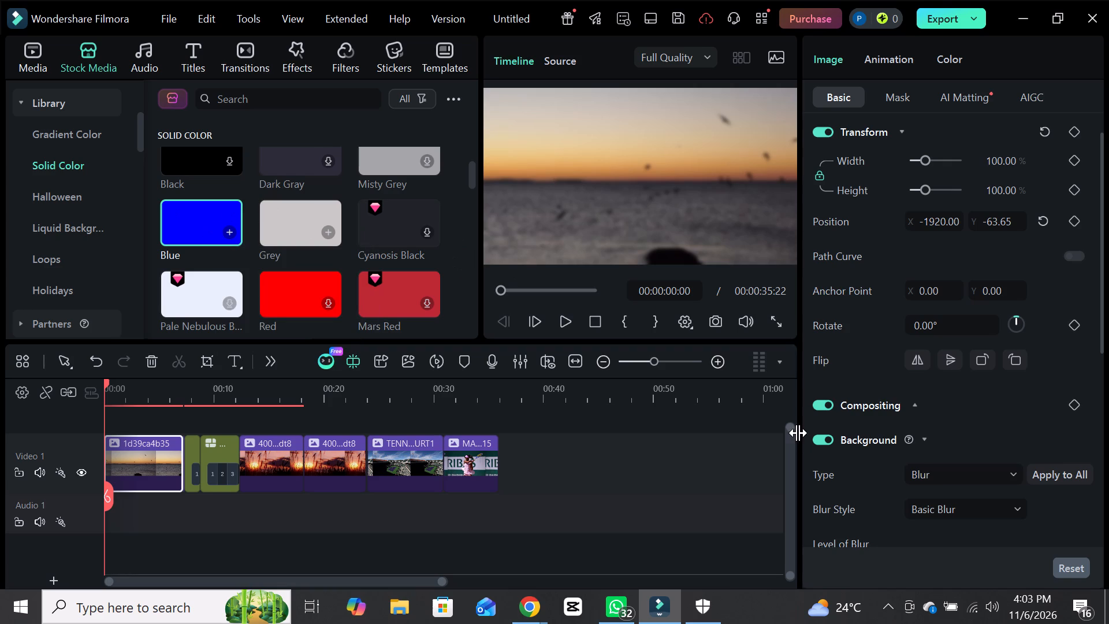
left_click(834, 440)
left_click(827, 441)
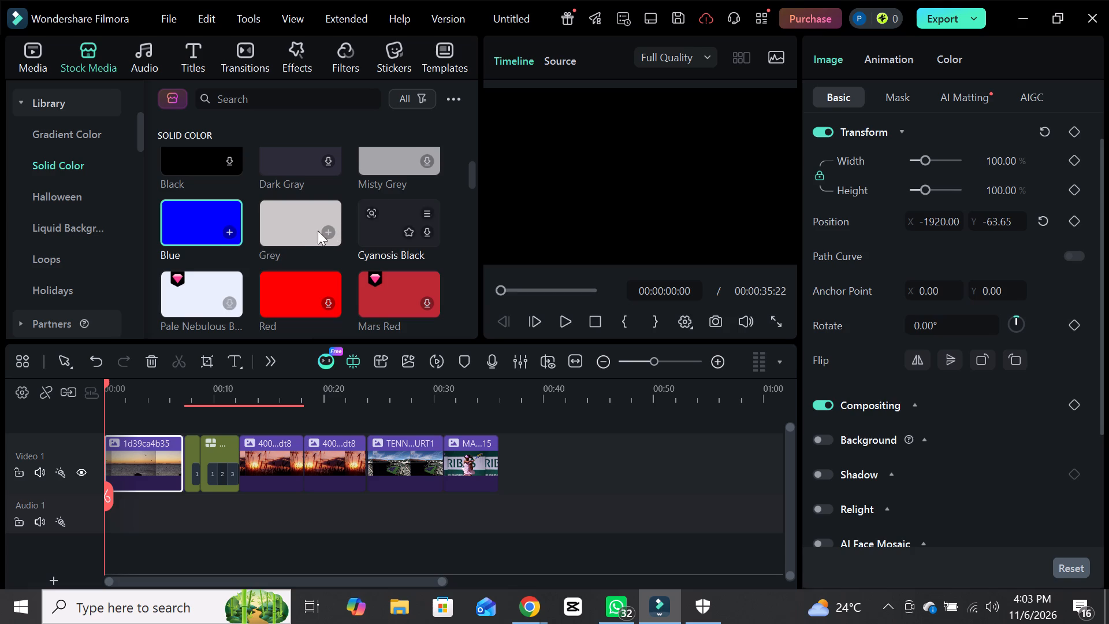
Insert two Blue solid-color clips in a row at the start of Video 1.
left_click(226, 229)
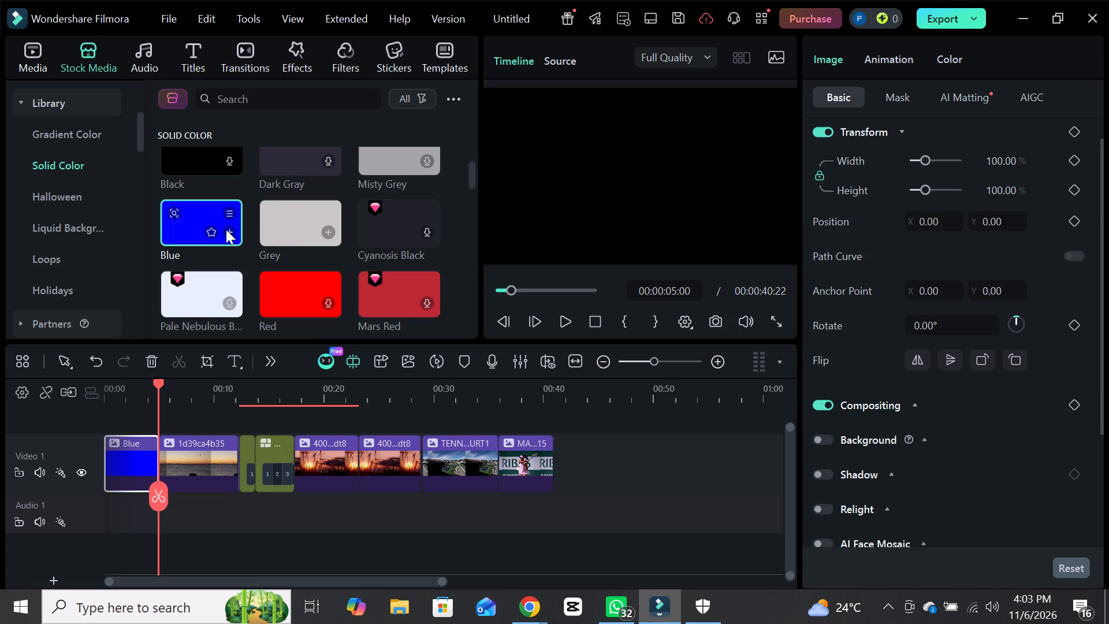
left_click(226, 229)
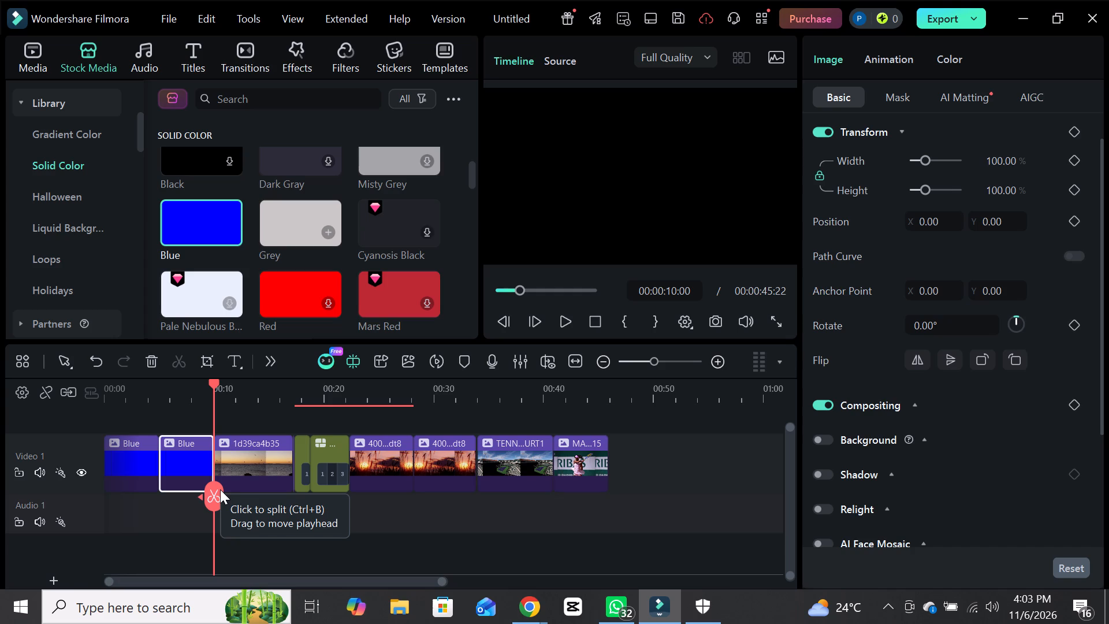
Go back to 00:00:00:00 and delete both Blue clips from Video 1, without rippling the clips that follow.
left_click_drag(217, 495, 91, 494)
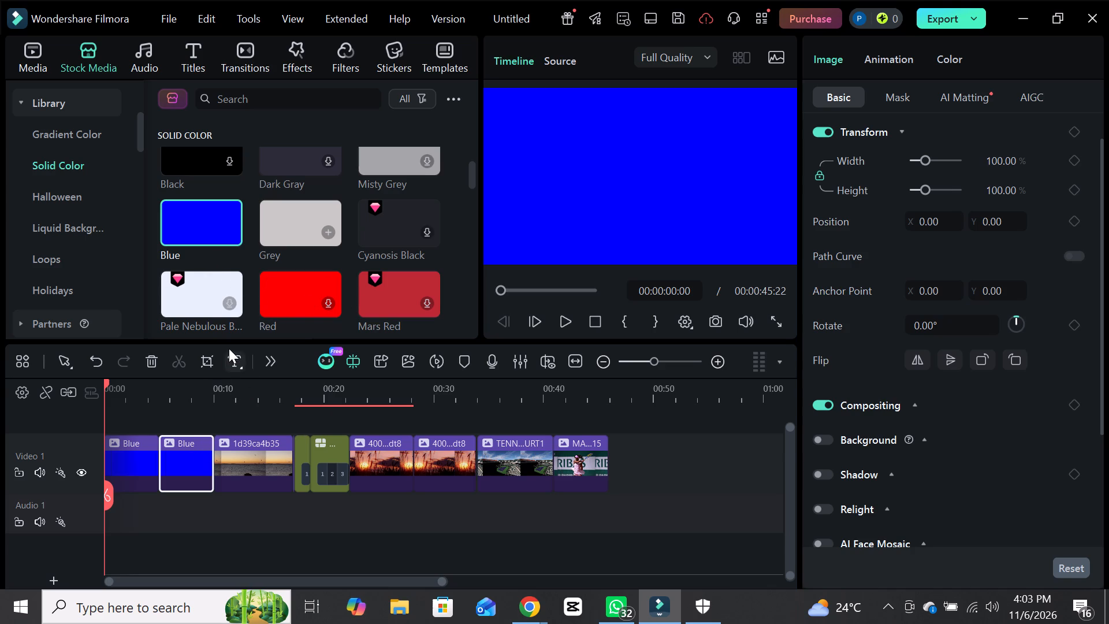
right_click(183, 457)
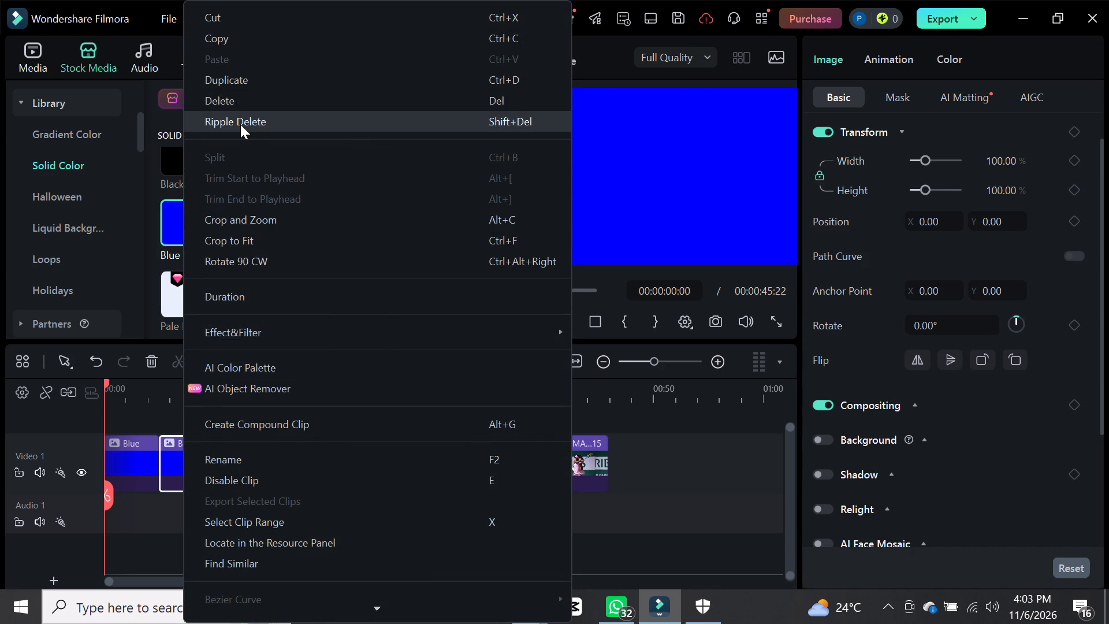
left_click(241, 103)
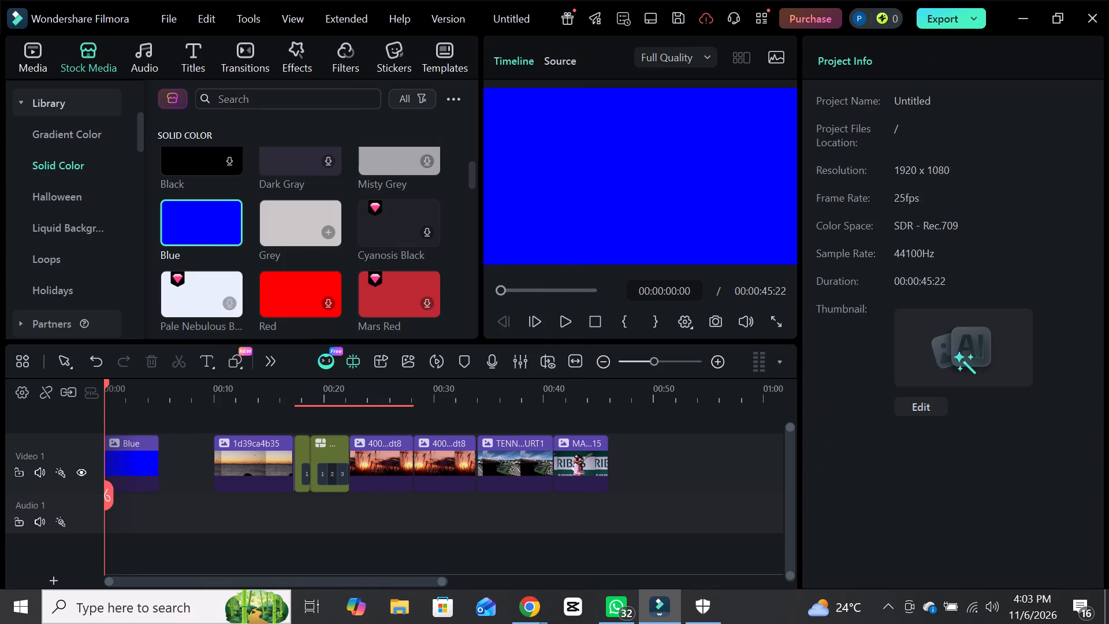
right_click(130, 462)
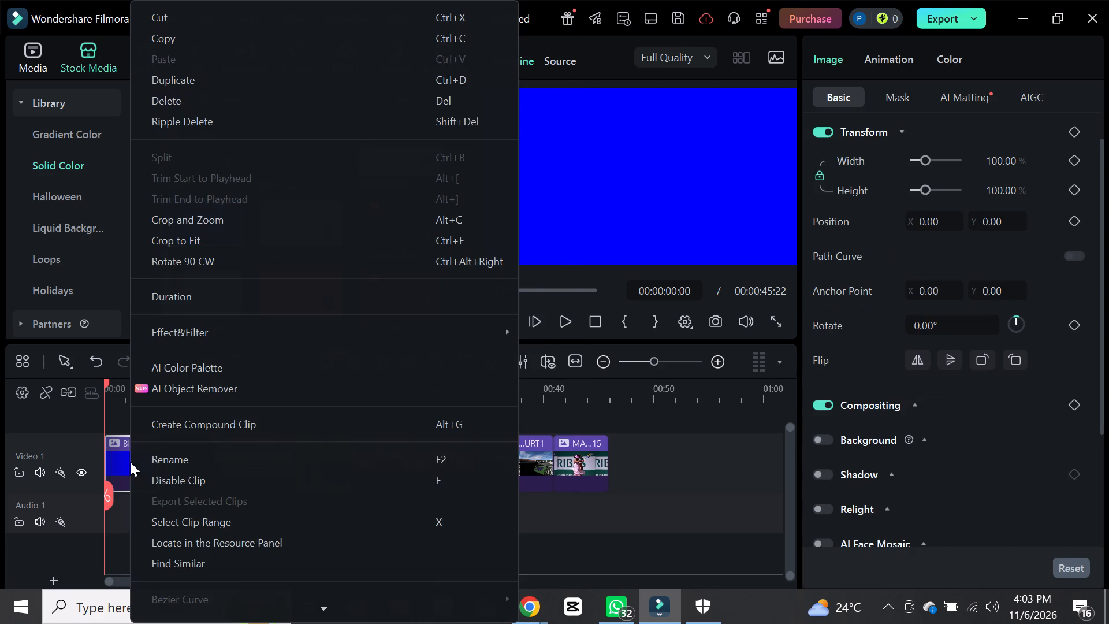
left_click(192, 101)
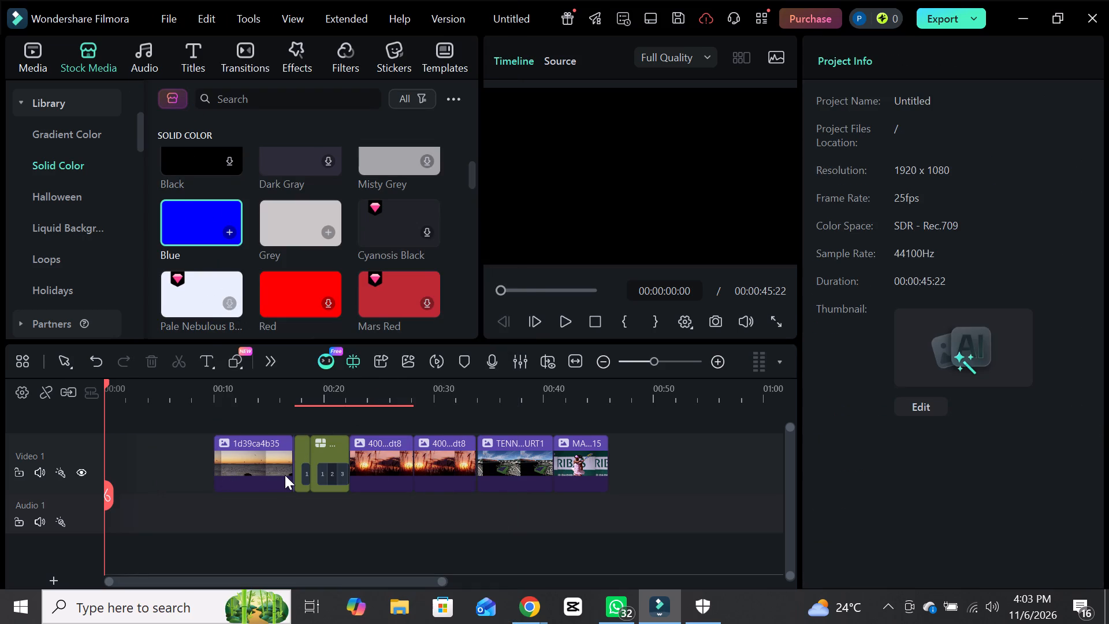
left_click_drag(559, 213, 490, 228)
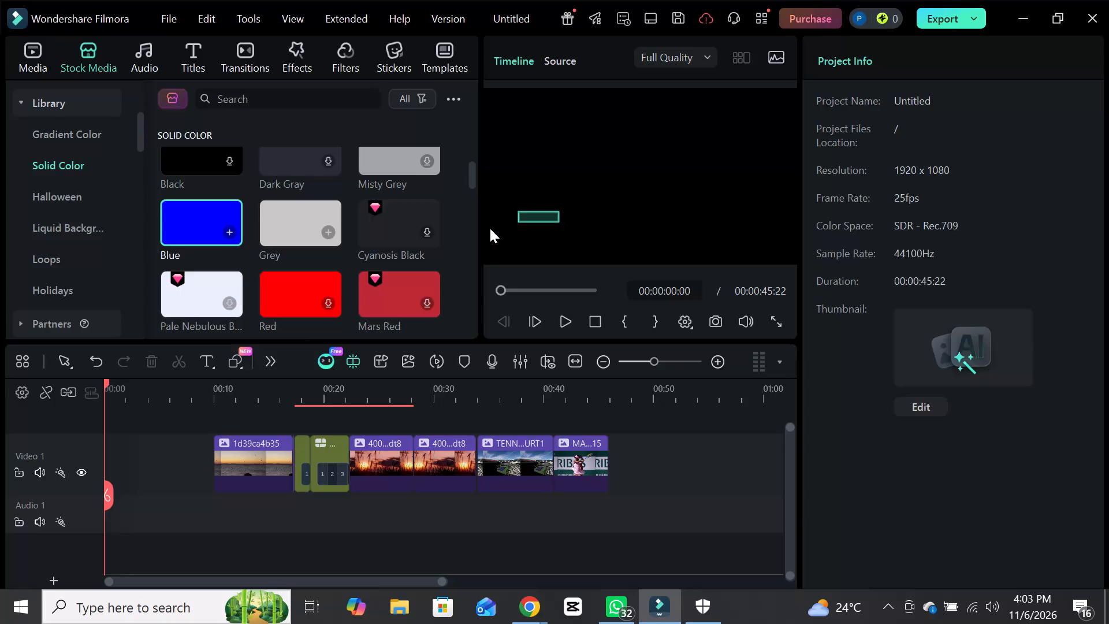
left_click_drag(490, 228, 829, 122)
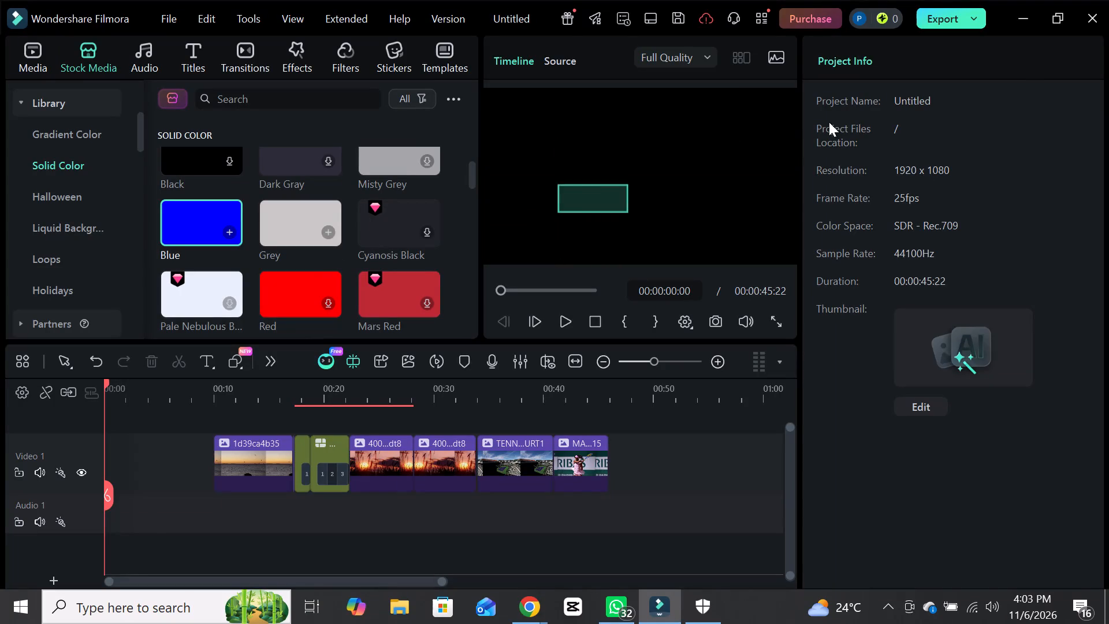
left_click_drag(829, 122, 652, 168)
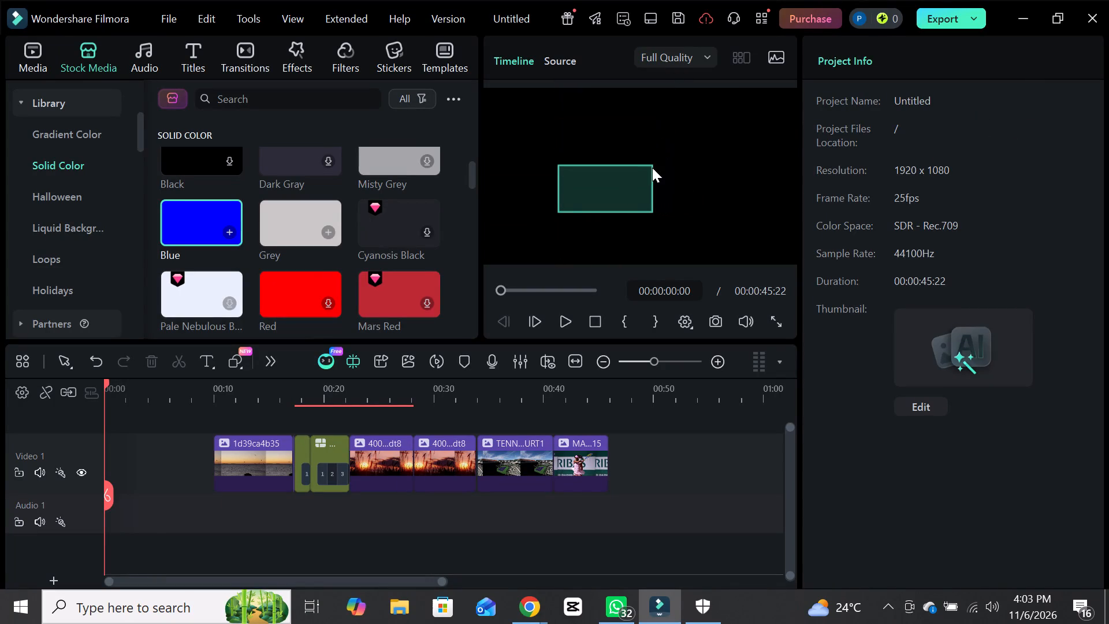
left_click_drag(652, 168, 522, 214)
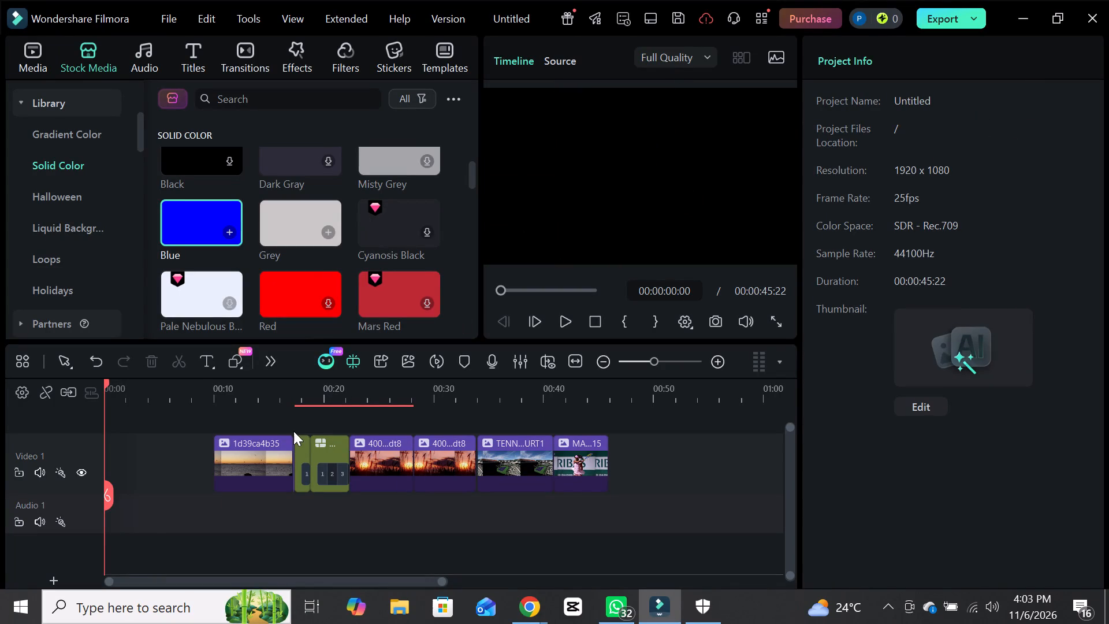
Extend the first sunset clip's start to the beginning of the timeline and trim its end back to about 7 seconds.
left_click_drag(220, 465, 118, 468)
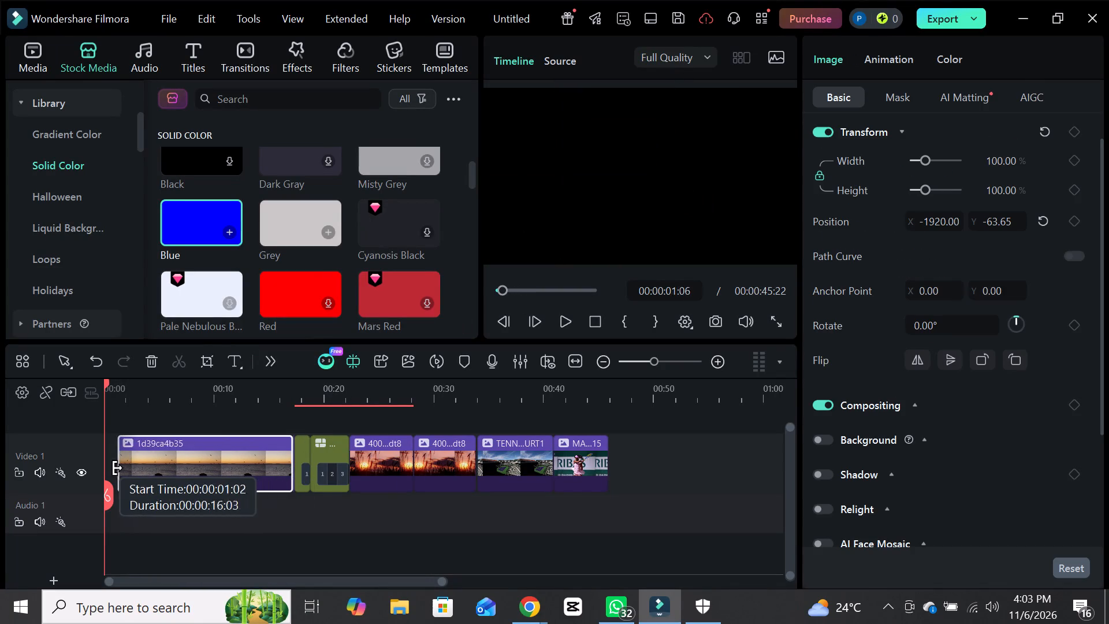
left_click_drag(118, 468, 113, 468)
left_click_drag(288, 470, 175, 463)
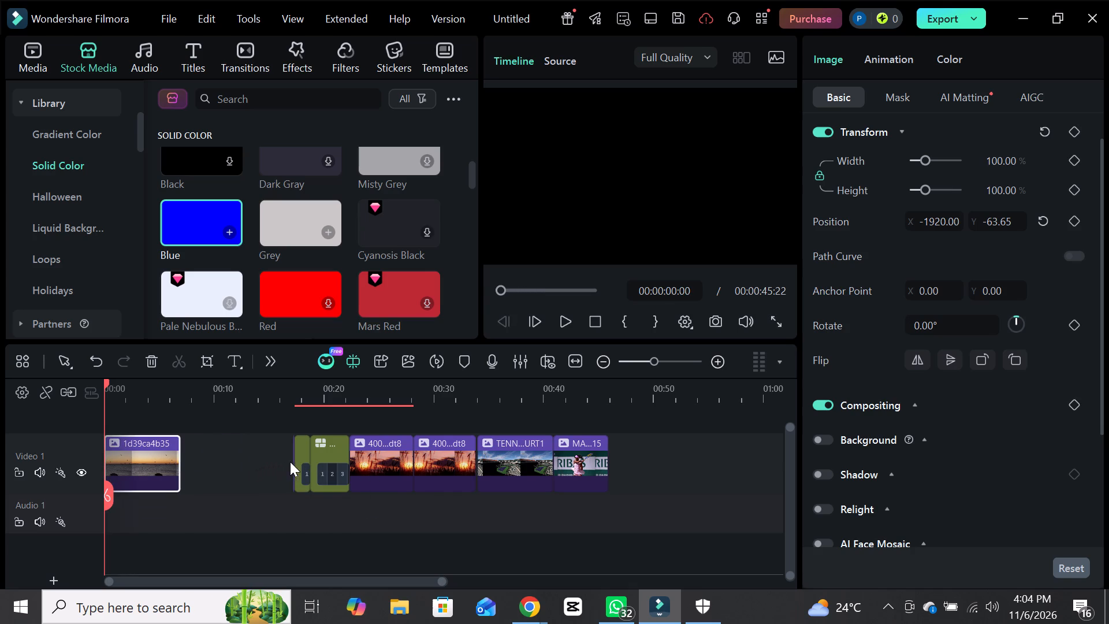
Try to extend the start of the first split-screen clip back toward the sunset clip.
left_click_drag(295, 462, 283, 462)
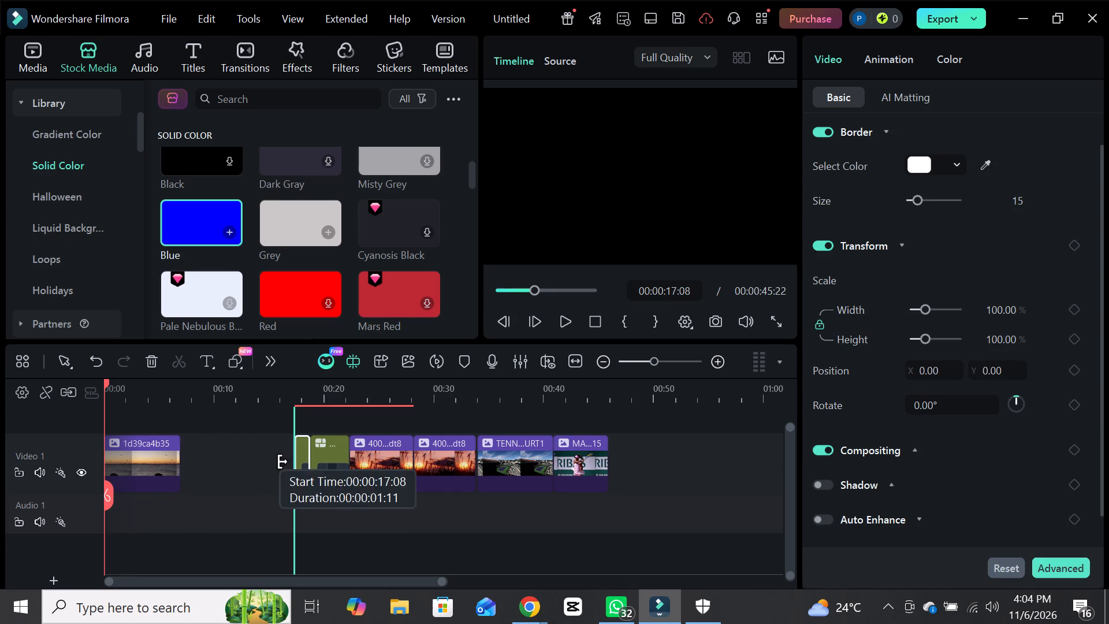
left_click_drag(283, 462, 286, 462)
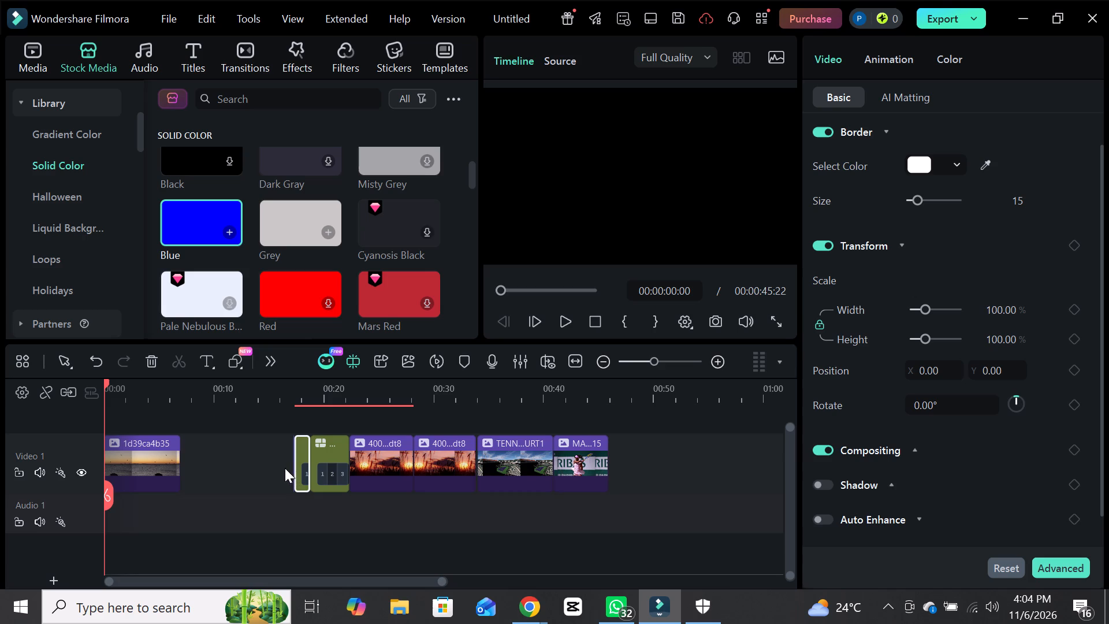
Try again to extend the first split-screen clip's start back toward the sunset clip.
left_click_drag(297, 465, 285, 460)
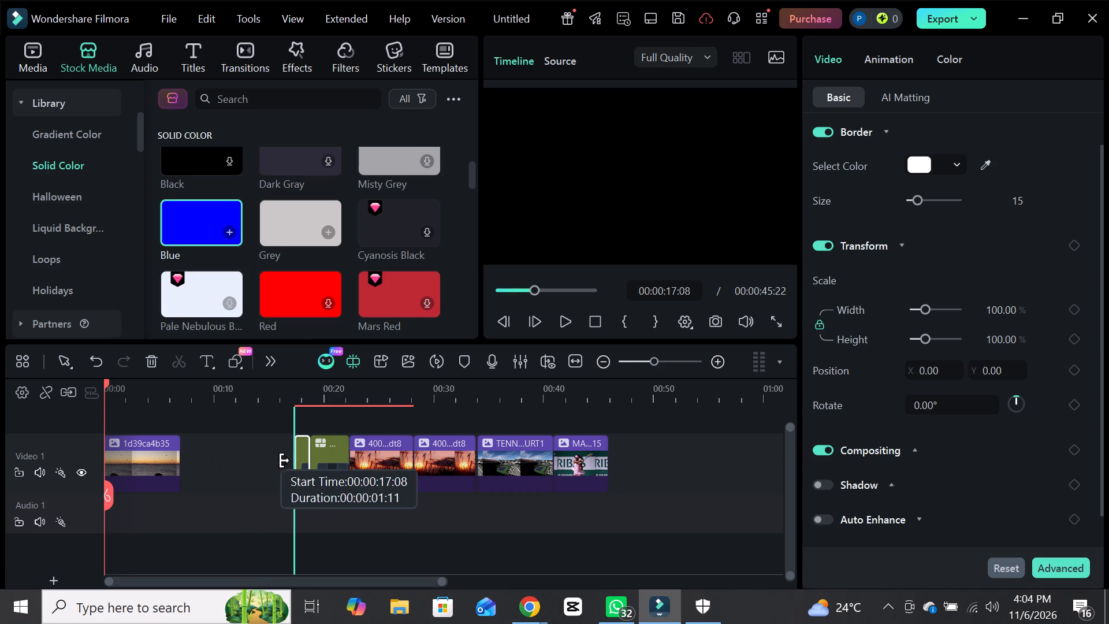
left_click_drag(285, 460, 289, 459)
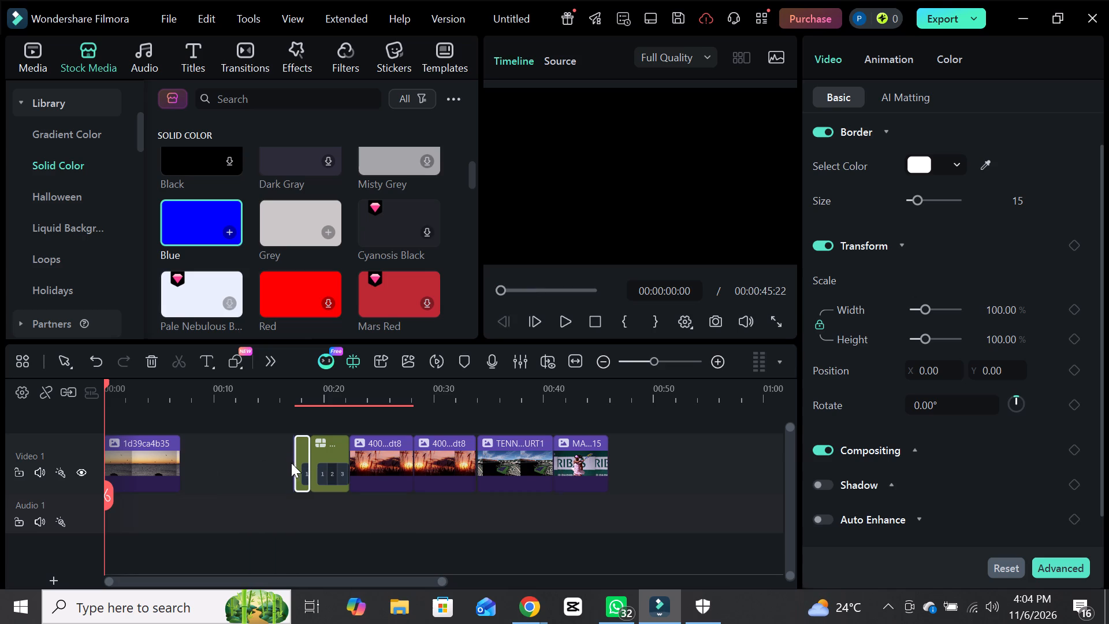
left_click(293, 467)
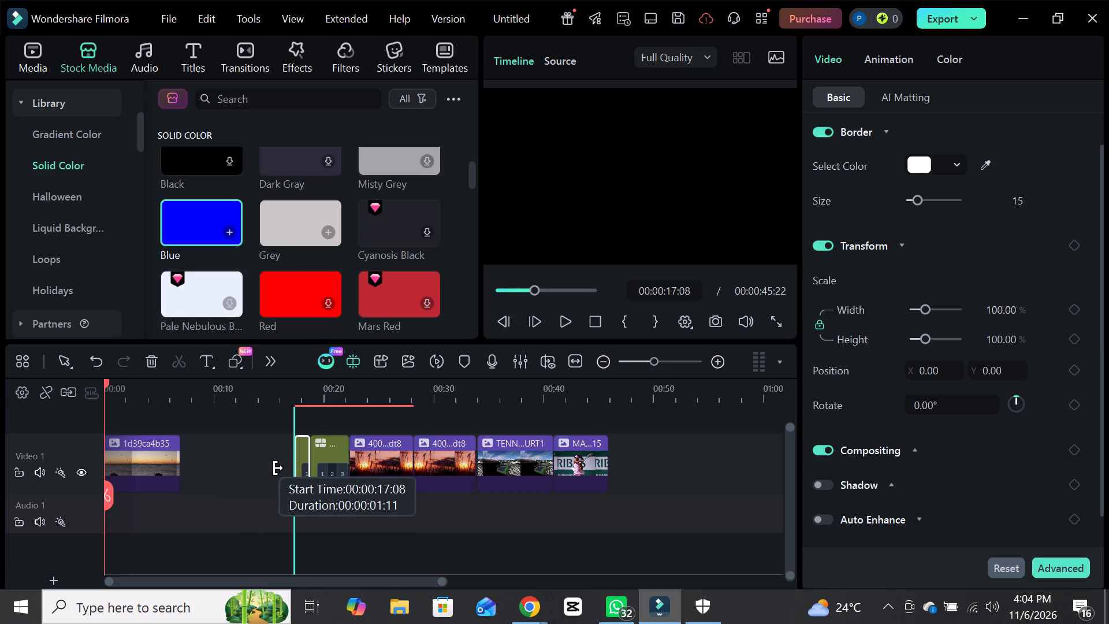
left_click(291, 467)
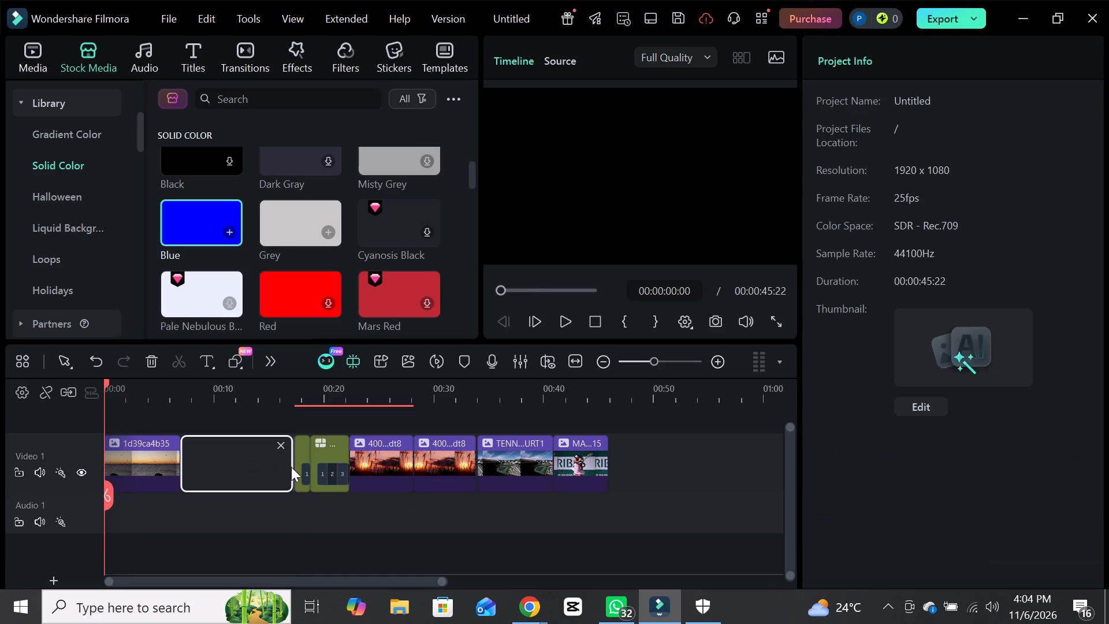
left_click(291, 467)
Move both split-screen clips on Video 1 back so they directly follow the first sunset clip.
left_click_drag(304, 467, 192, 471)
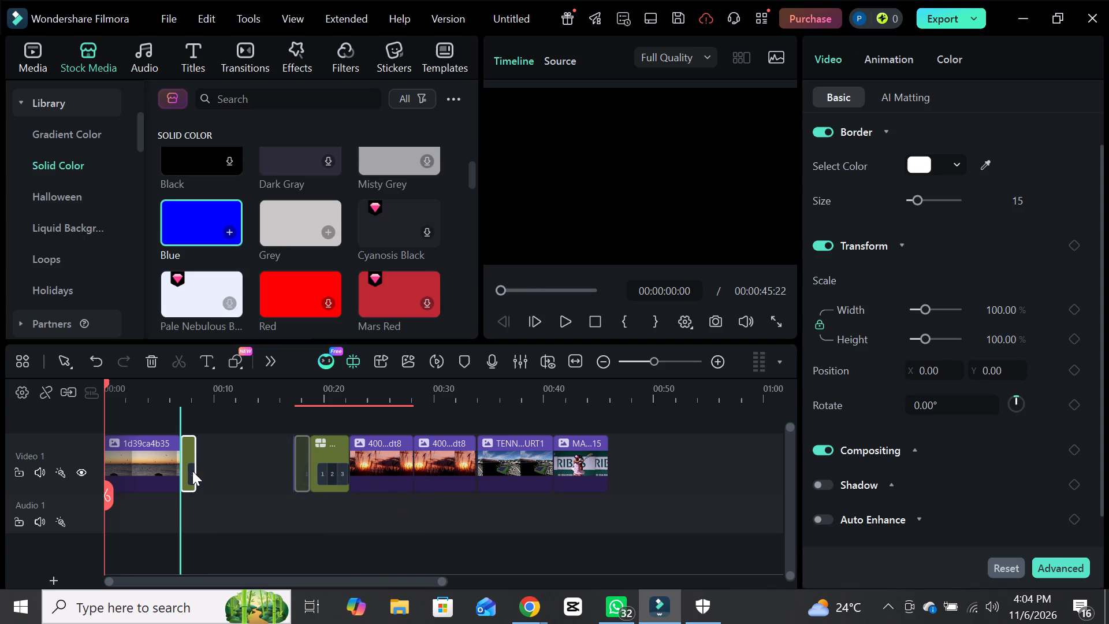
left_click_drag(318, 465, 292, 470)
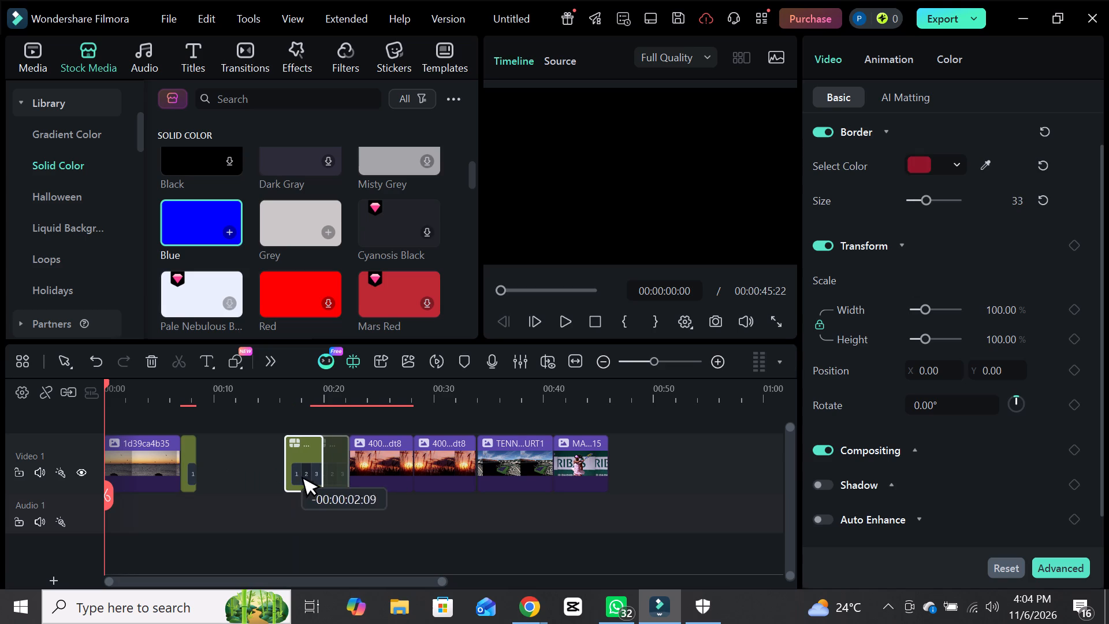
left_click_drag(292, 470, 207, 477)
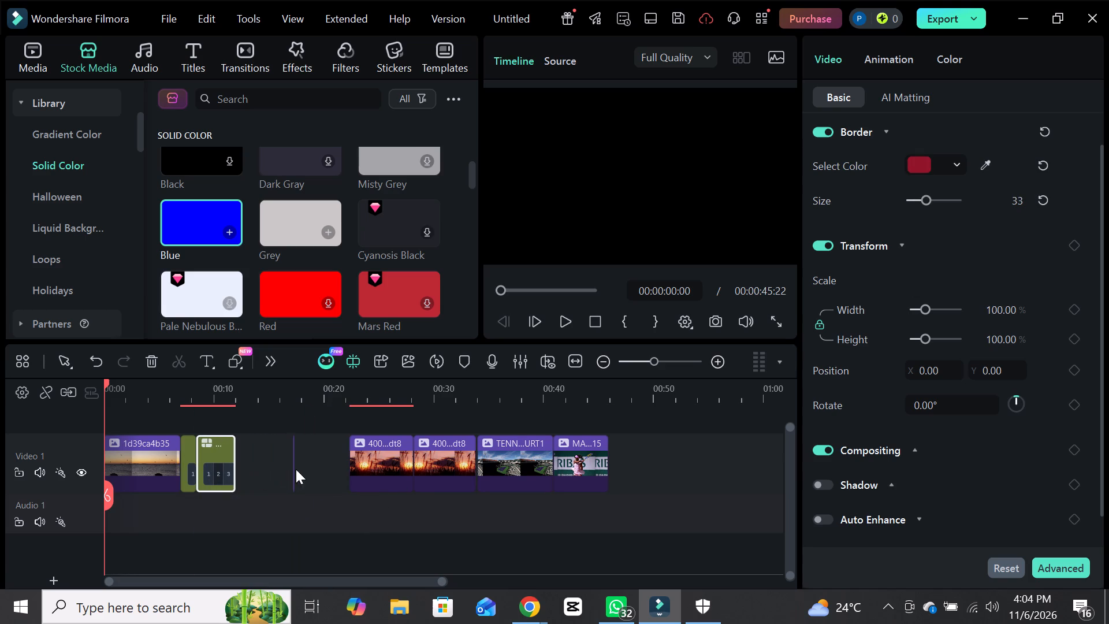
Extend the first 400w sunset clip's start to 00:00:17:08 and move the clip directly behind the second split-screen clip.
left_click_drag(355, 466, 248, 465)
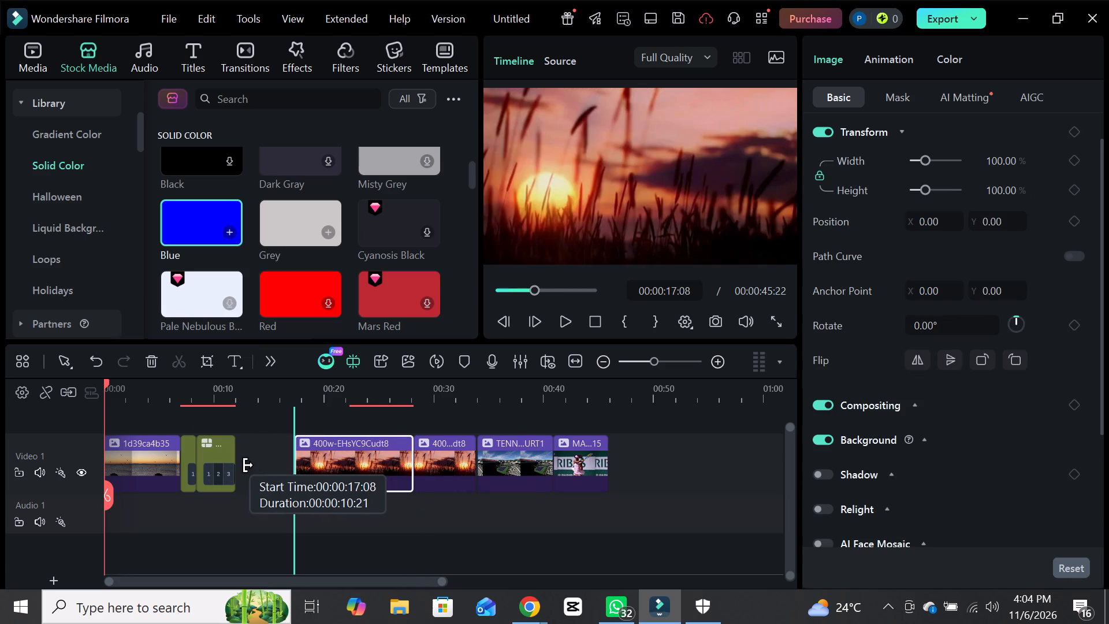
left_click_drag(248, 465, 243, 465)
left_click_drag(332, 467, 293, 469)
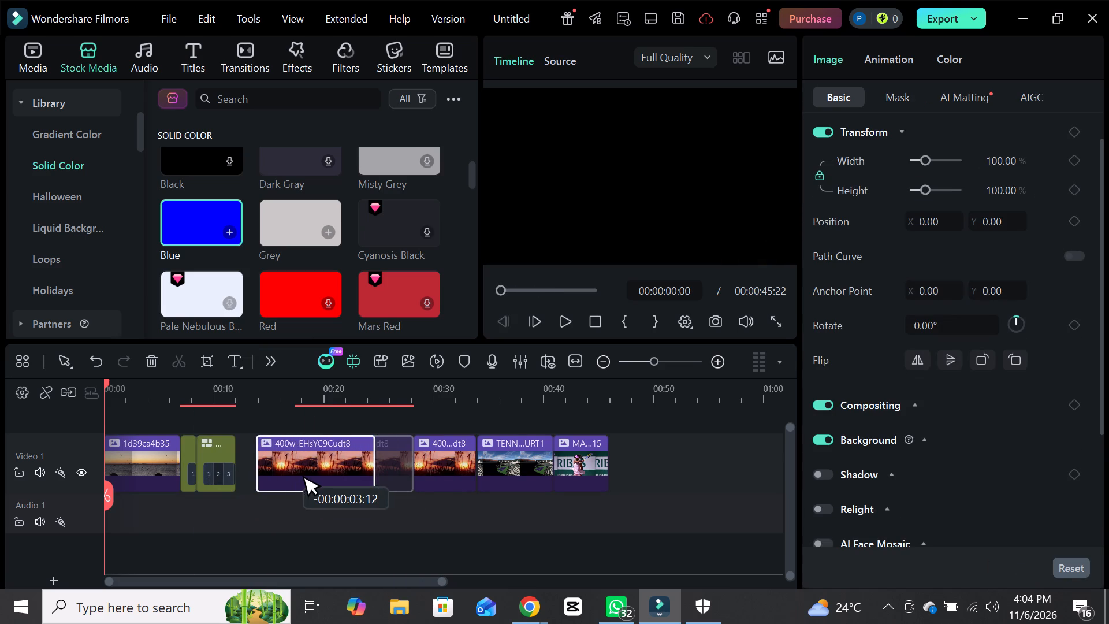
left_click_drag(293, 469, 276, 470)
Move the second 400w sunset clip back to about 22 seconds, overwriting the tail of the first 400w clip.
left_click_drag(434, 470, 433, 470)
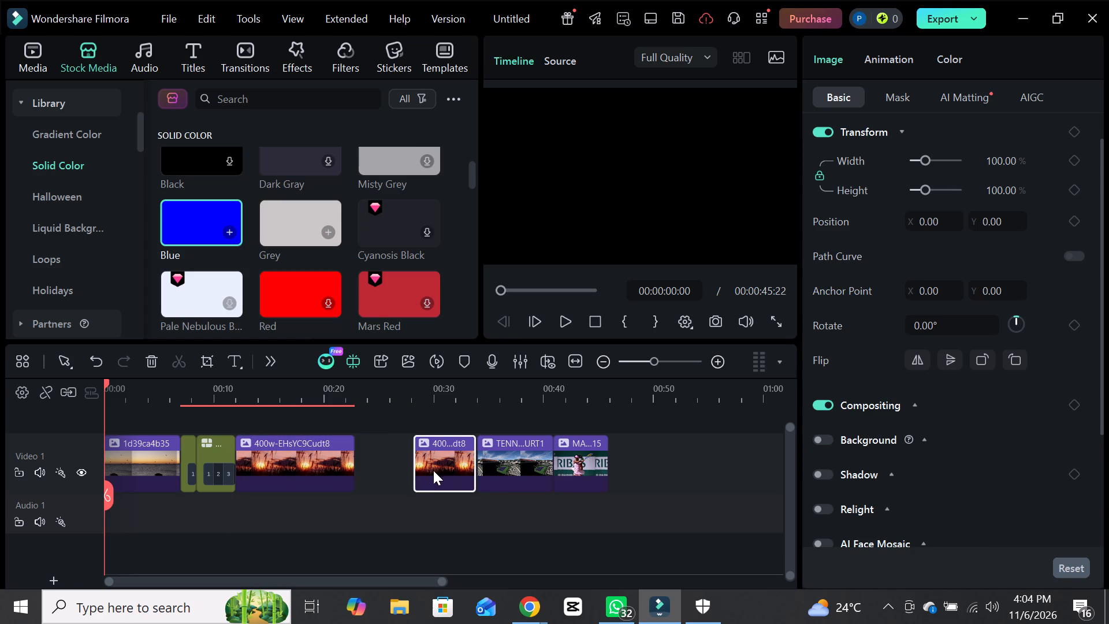
left_click_drag(433, 470, 365, 490)
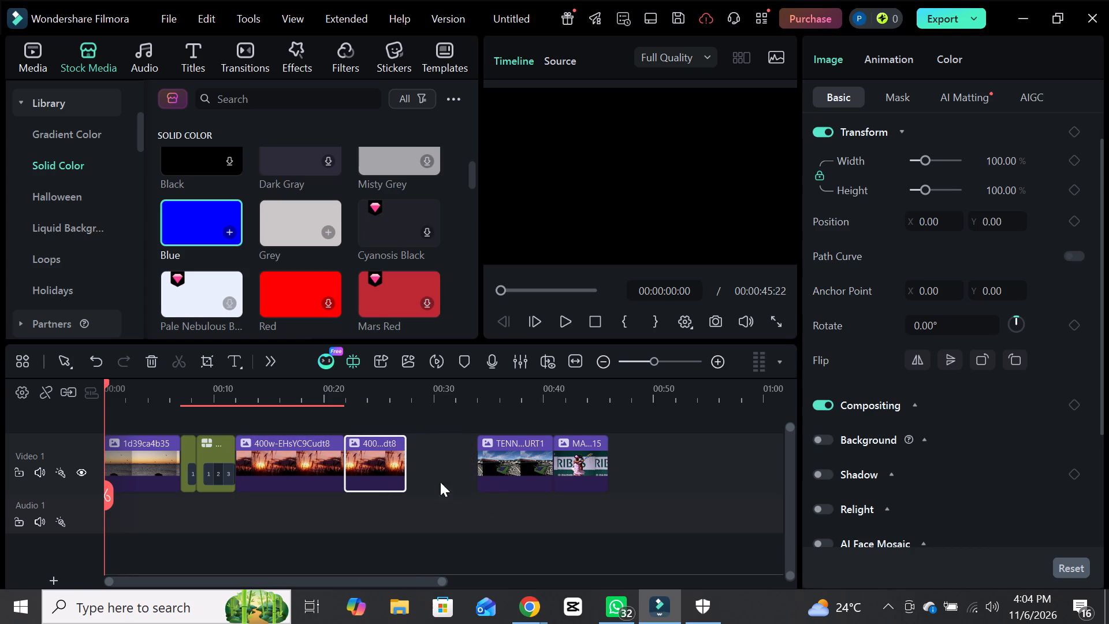
Move the tennis court clip and the final MA...15 clip back so they follow the sunset clips without gaps.
left_click_drag(498, 467, 438, 472)
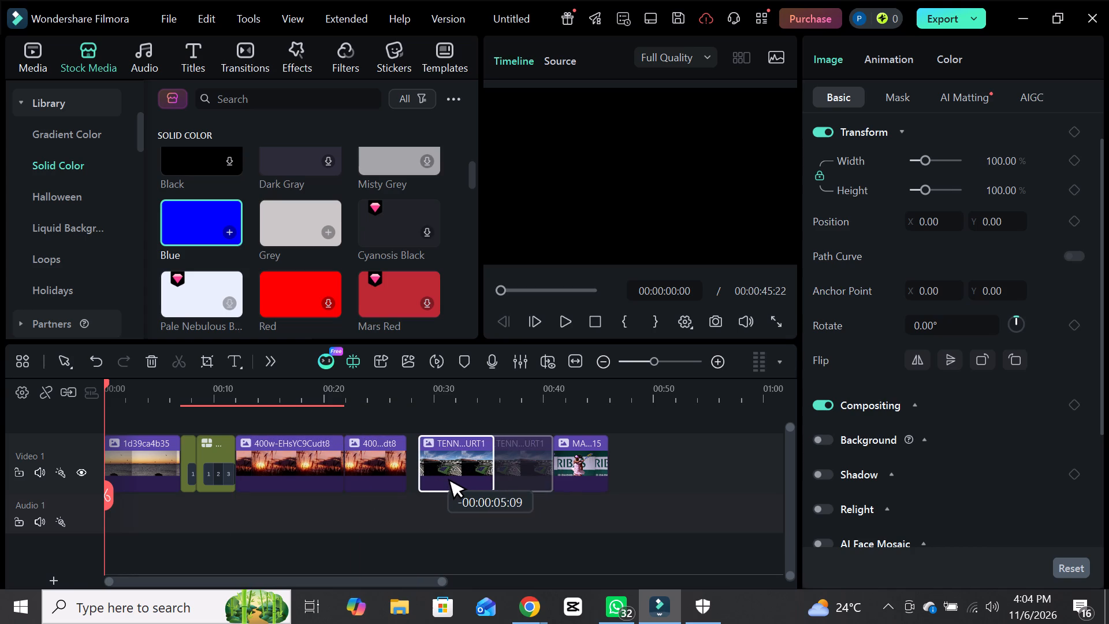
left_click_drag(438, 472, 426, 477)
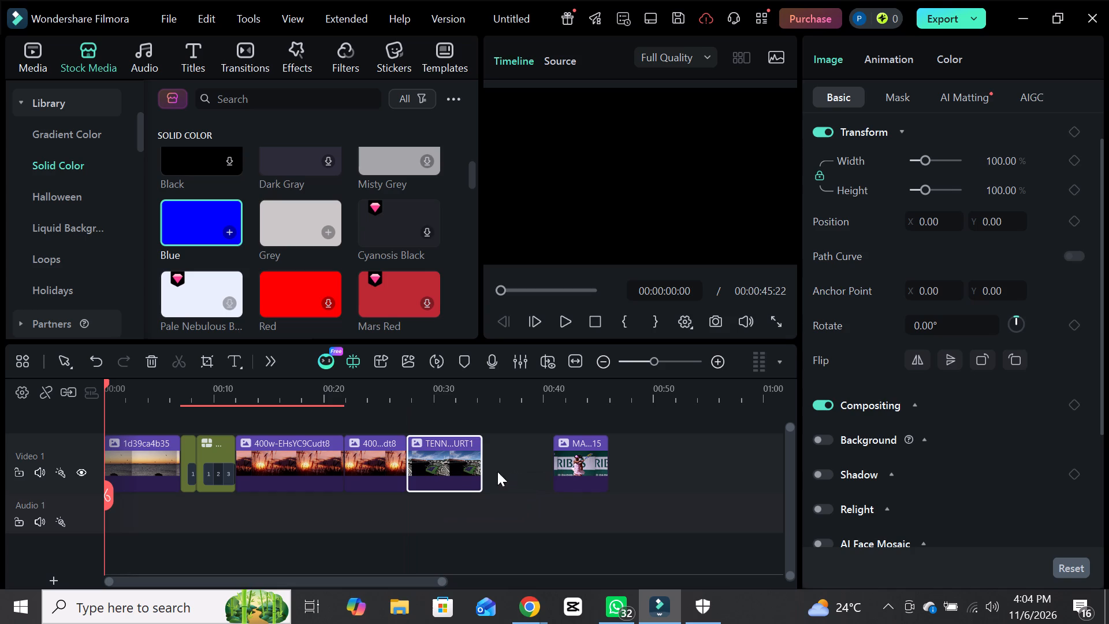
left_click_drag(576, 478, 511, 484)
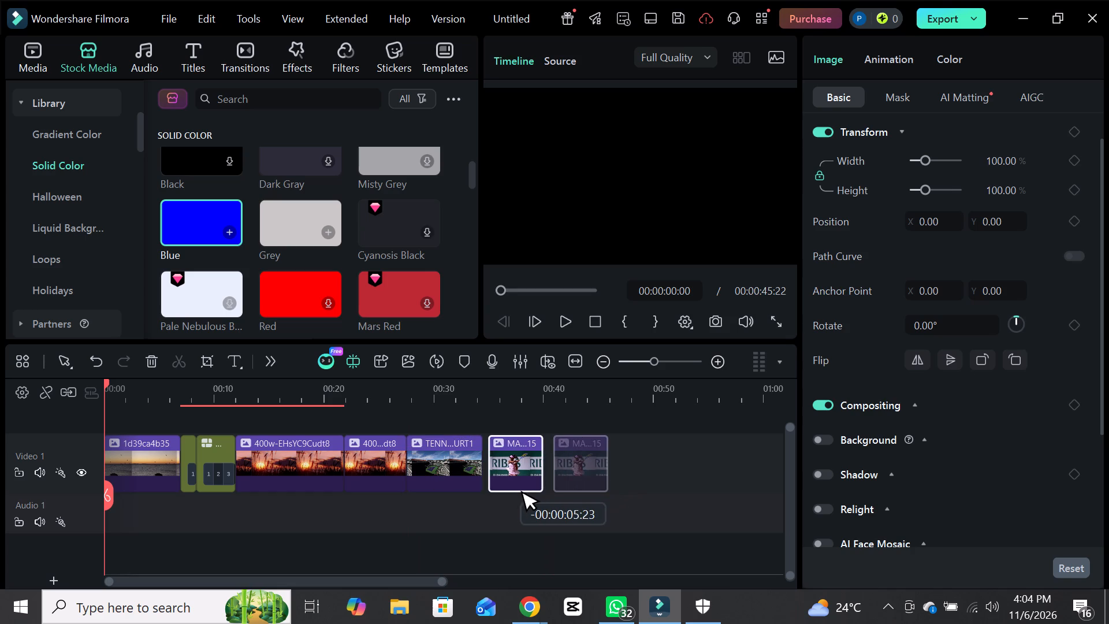
left_click_drag(511, 484, 508, 487)
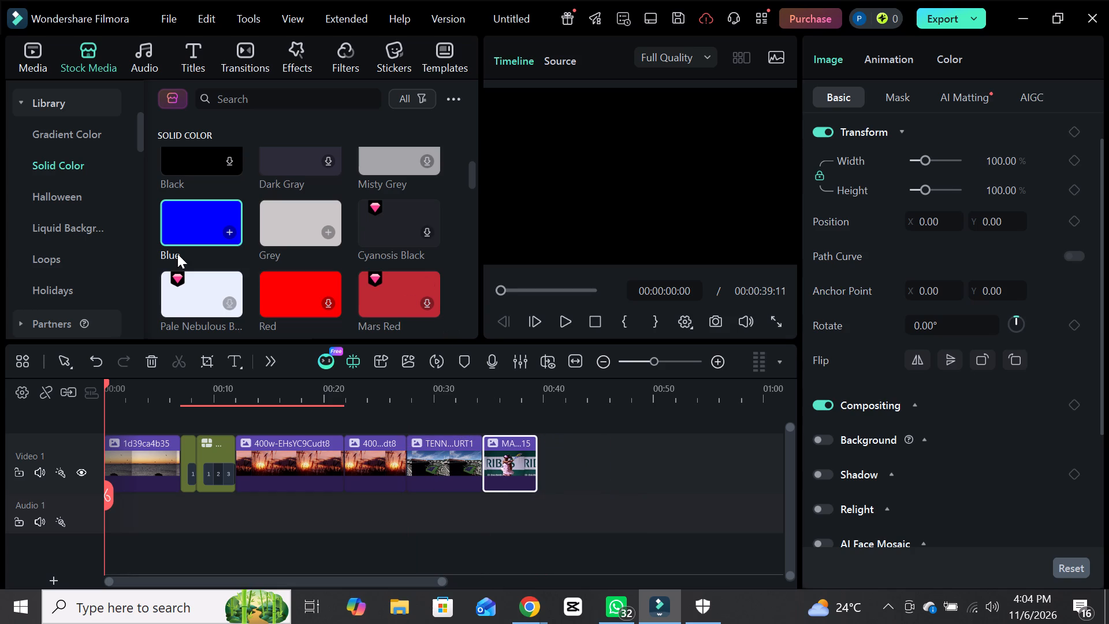
Insert a Blue solid-color clip at the start of Video 1, and delete it without rippling the clips that follow.
left_click(51, 169)
left_click(227, 225)
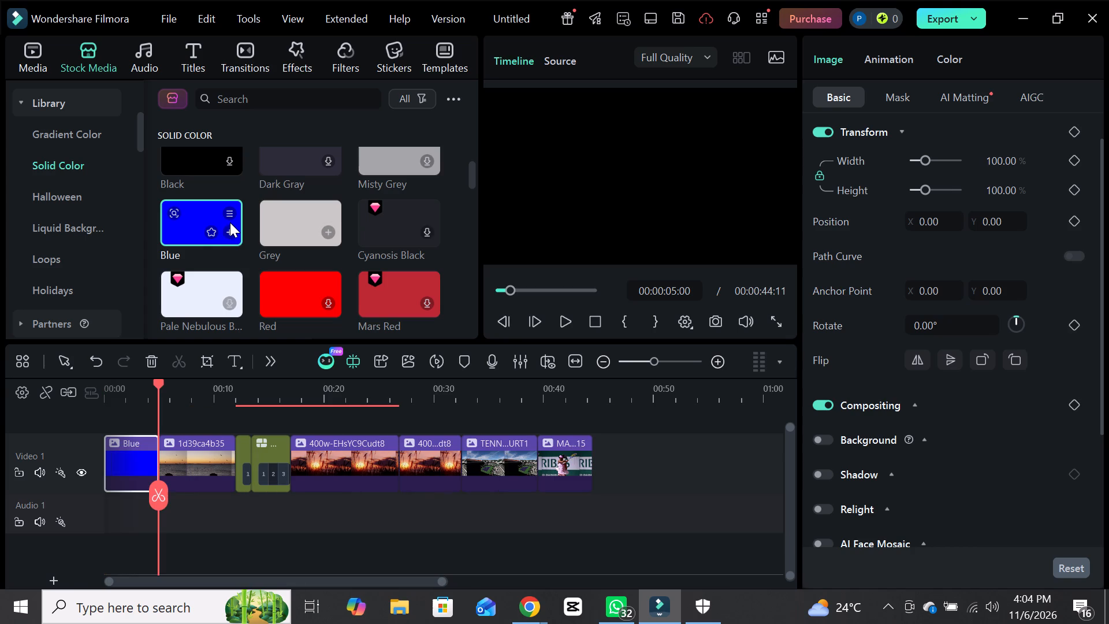
right_click(143, 476)
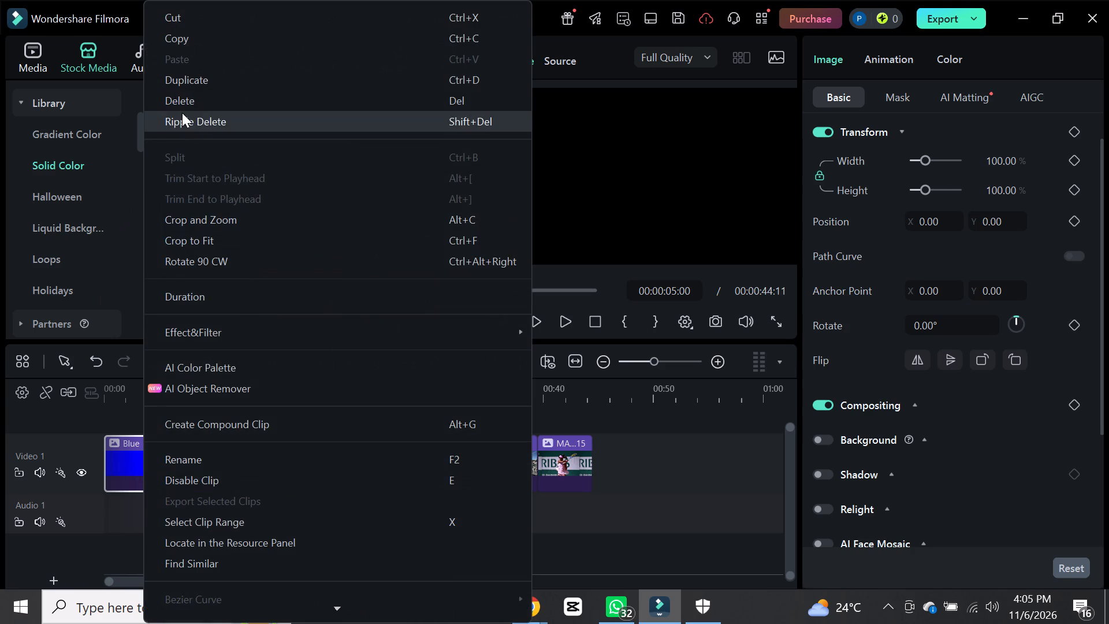
left_click(184, 107)
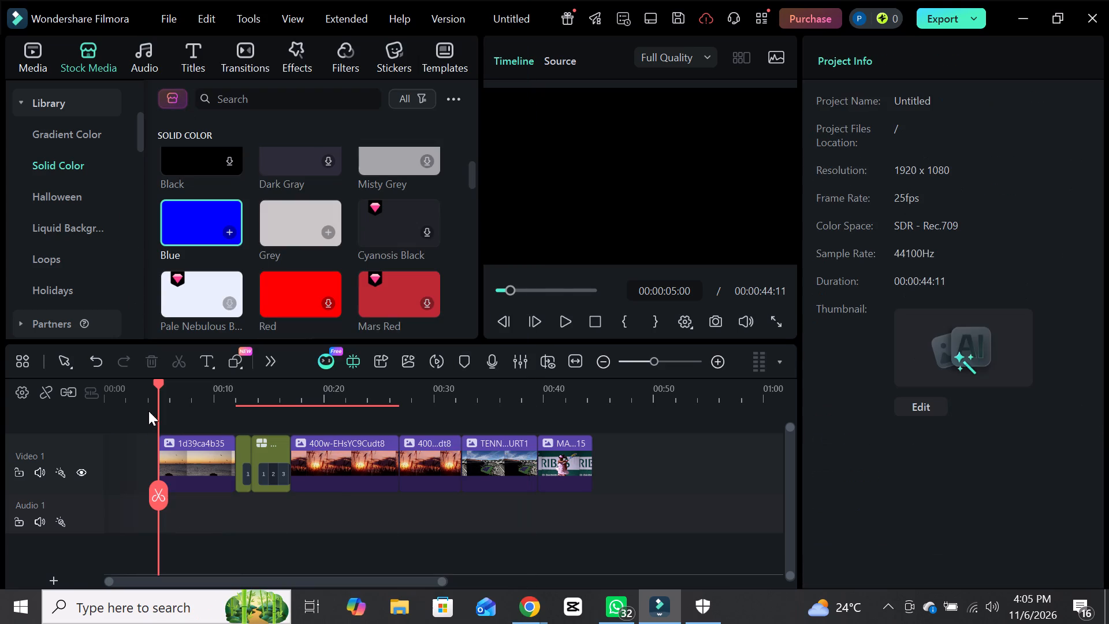
Extend the first sunset clip's start to the beginning of the timeline and return the playhead to 00:00:00:00.
left_click_drag(158, 446, 126, 444)
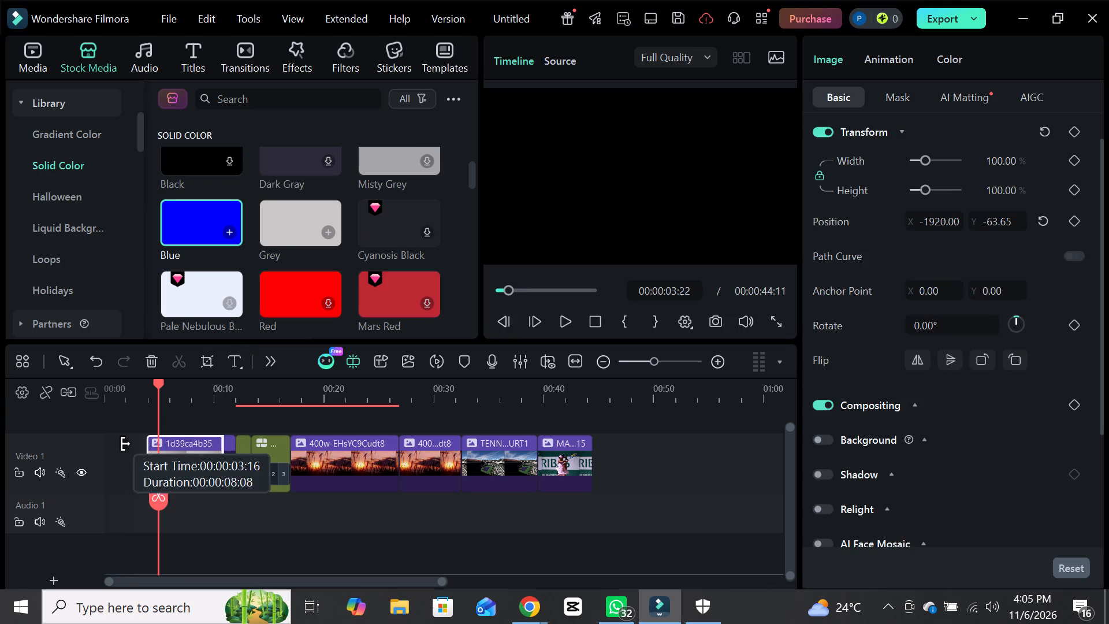
left_click_drag(126, 444, 95, 447)
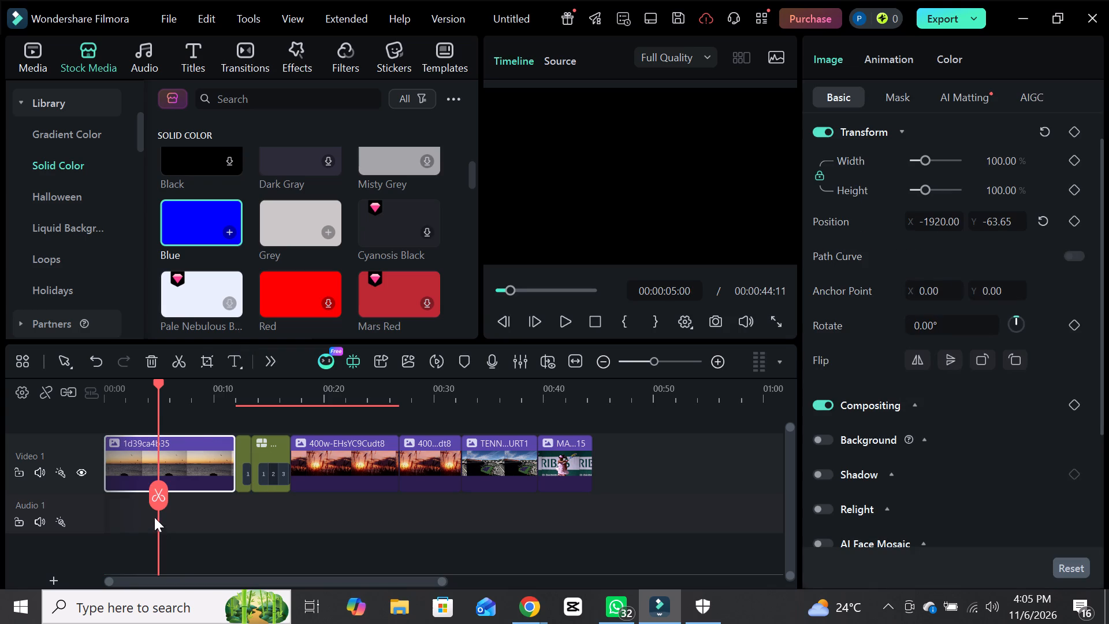
left_click_drag(155, 486, 151, 486)
left_click_drag(151, 486, 116, 486)
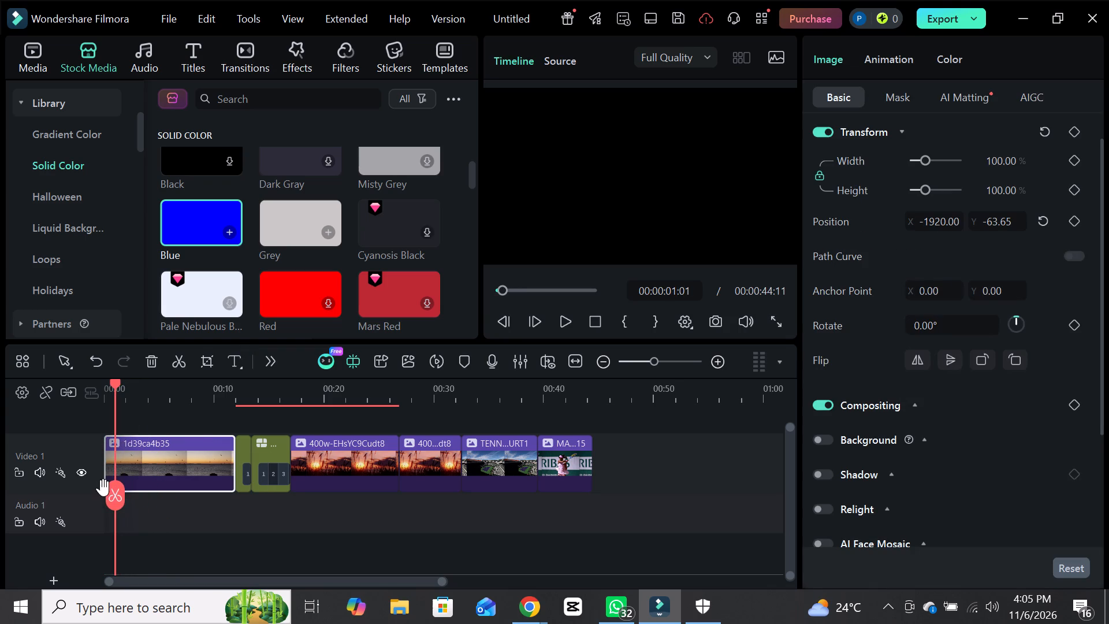
left_click_drag(114, 494, 107, 497)
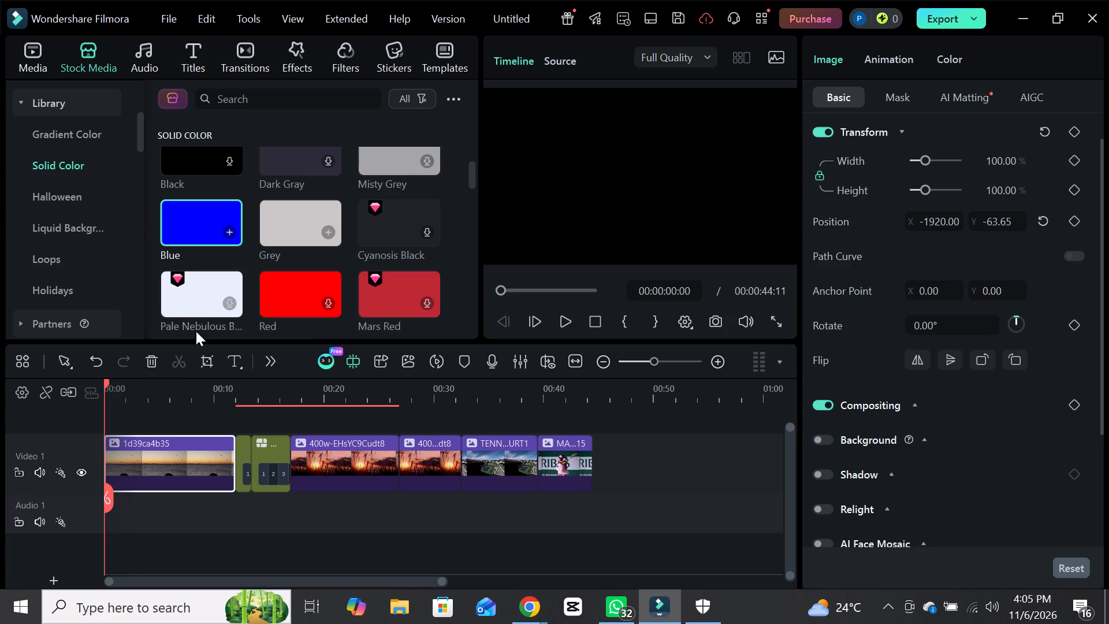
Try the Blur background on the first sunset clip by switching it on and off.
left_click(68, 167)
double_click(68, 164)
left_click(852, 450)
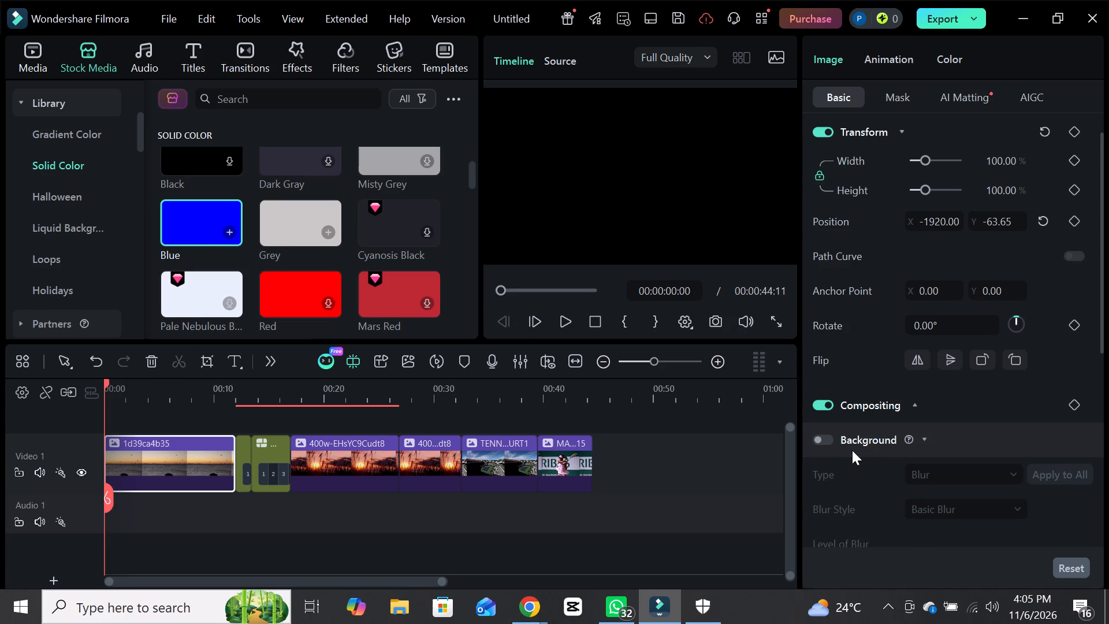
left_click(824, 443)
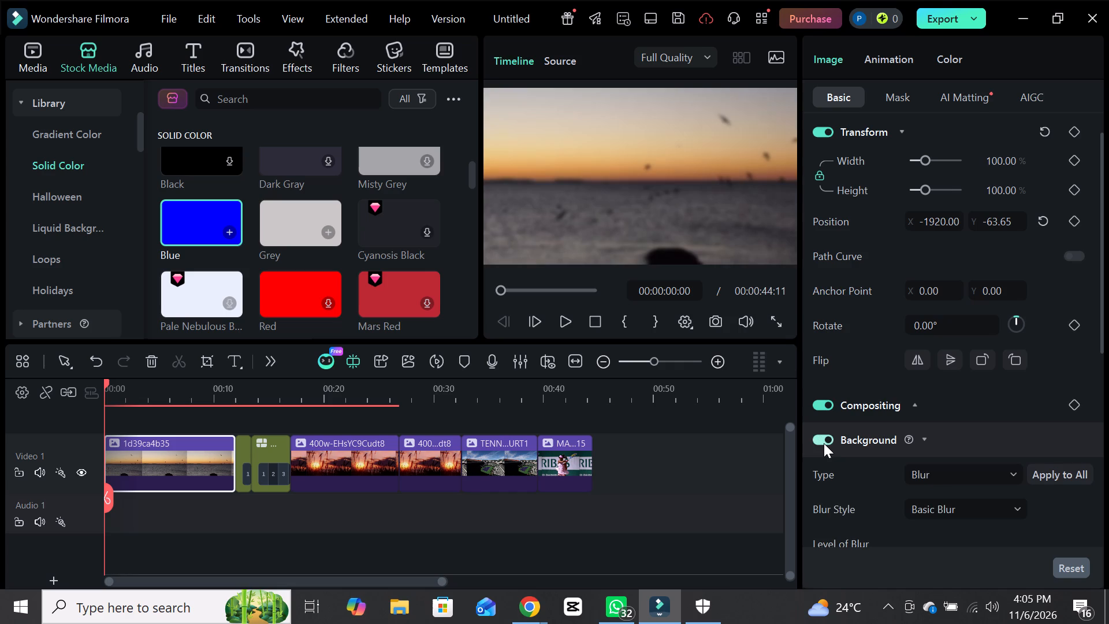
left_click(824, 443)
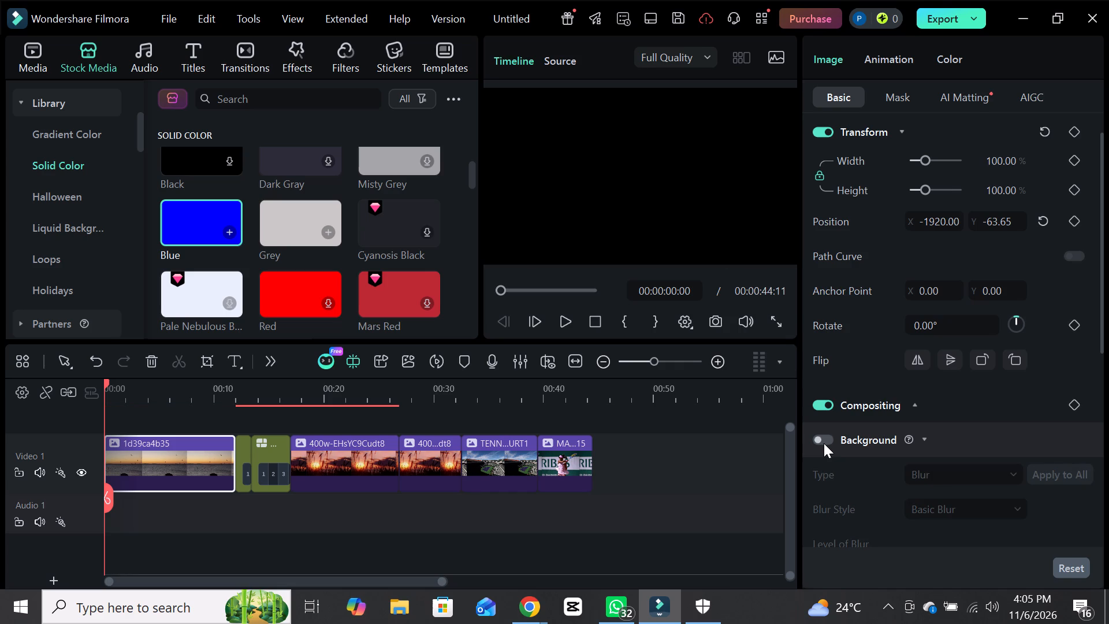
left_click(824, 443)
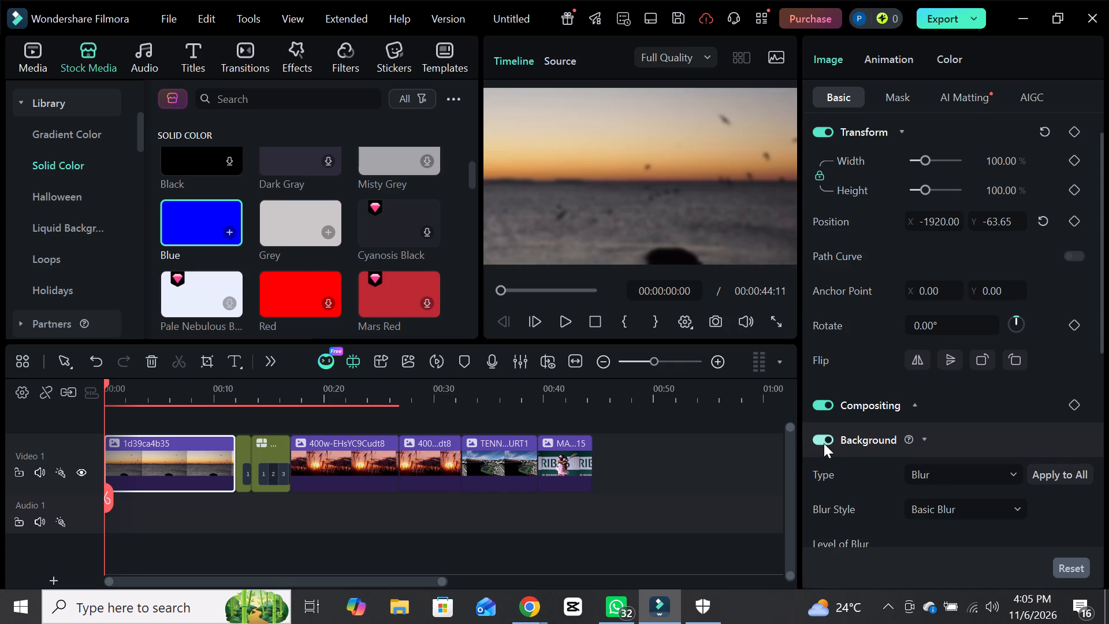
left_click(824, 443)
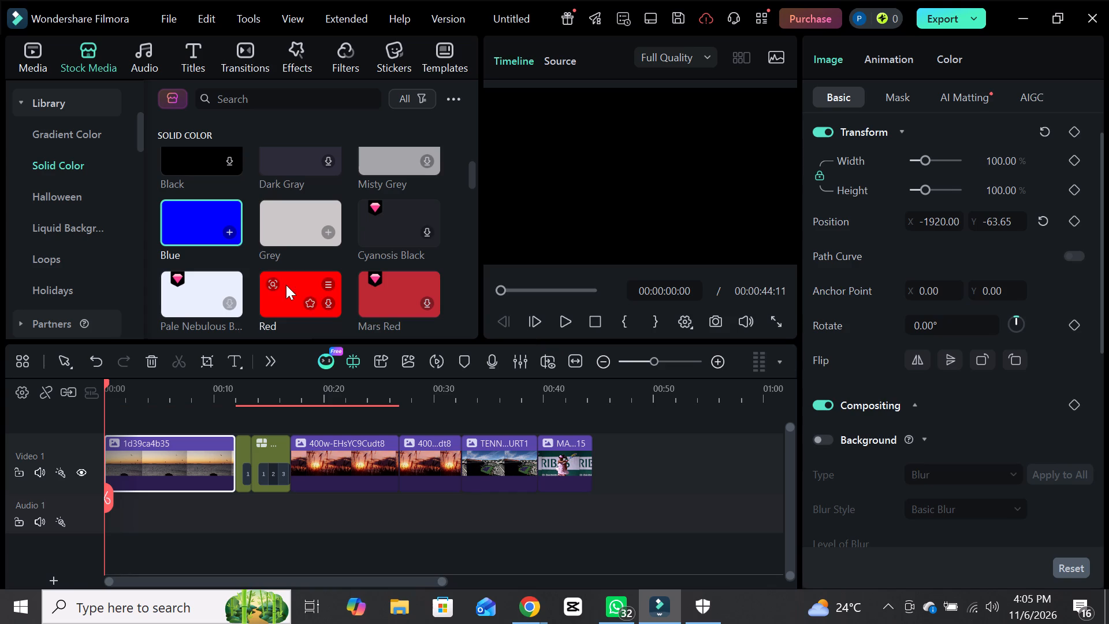
Place a Blue solid-color clip on a new Video 2 track above the start of the sunset clip and briefly preview it.
left_click_drag(224, 219, 118, 404)
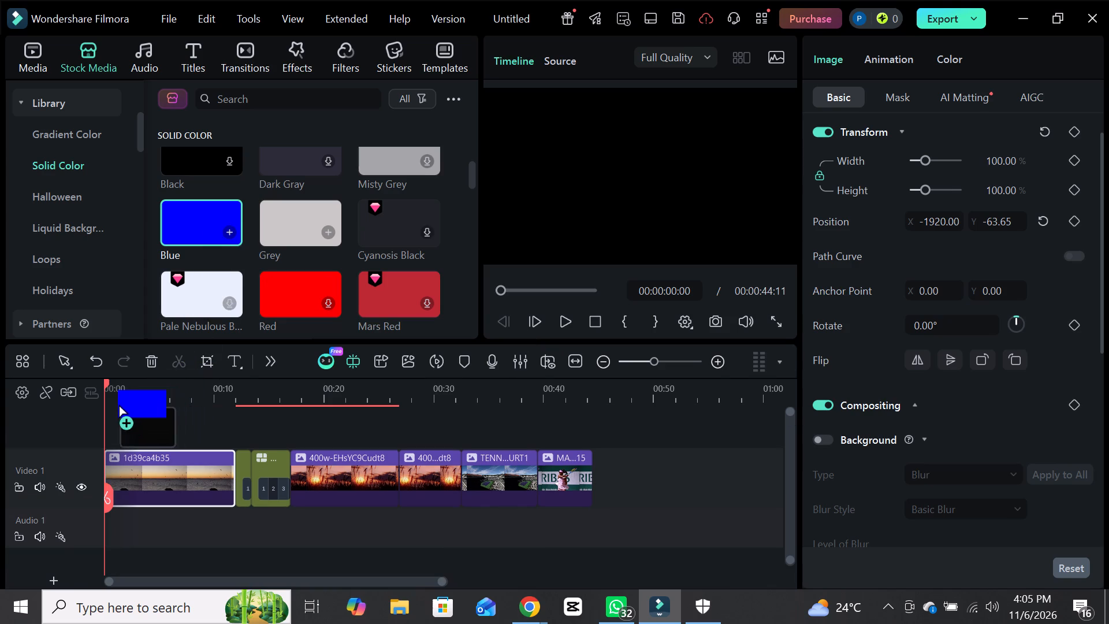
left_click_drag(118, 404, 108, 421)
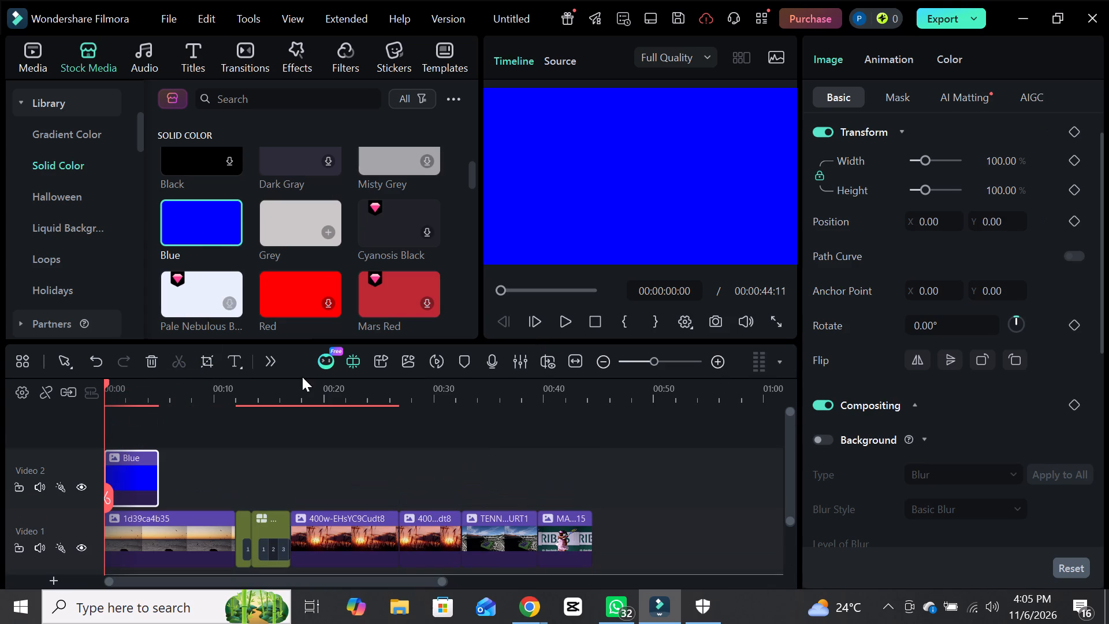
left_click(566, 315)
left_click(566, 315)
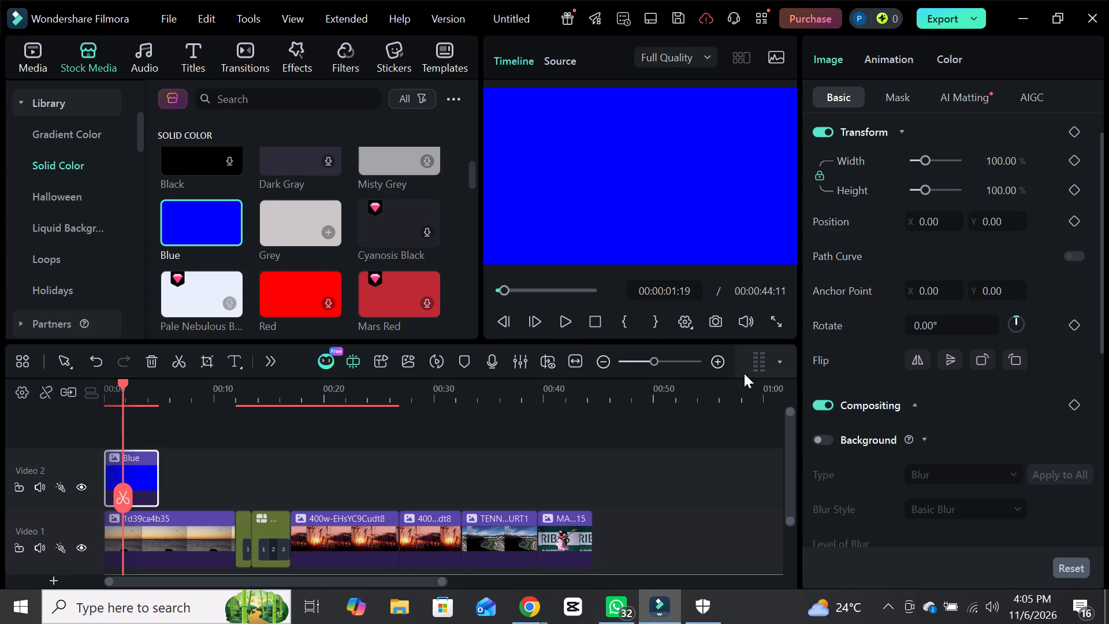
Enable the Background setting, with type Blur and Basic Blur style, for the Blue clip on Video 2.
left_click(830, 436)
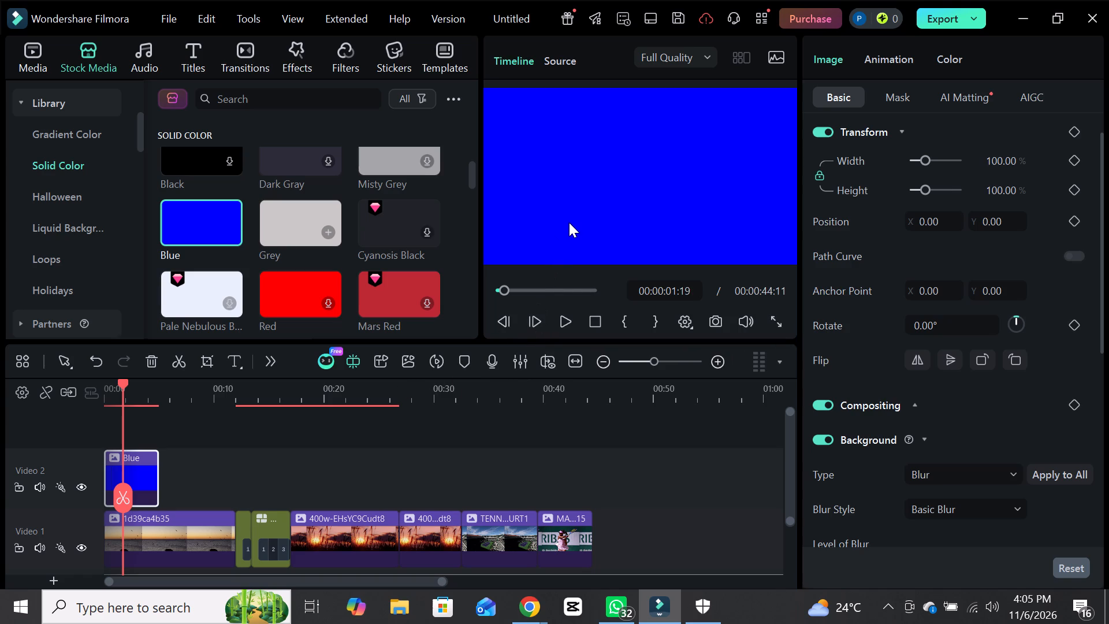
Play the opening from the playhead past the end of the Blue clip to check it, then stop playback.
left_click(562, 326)
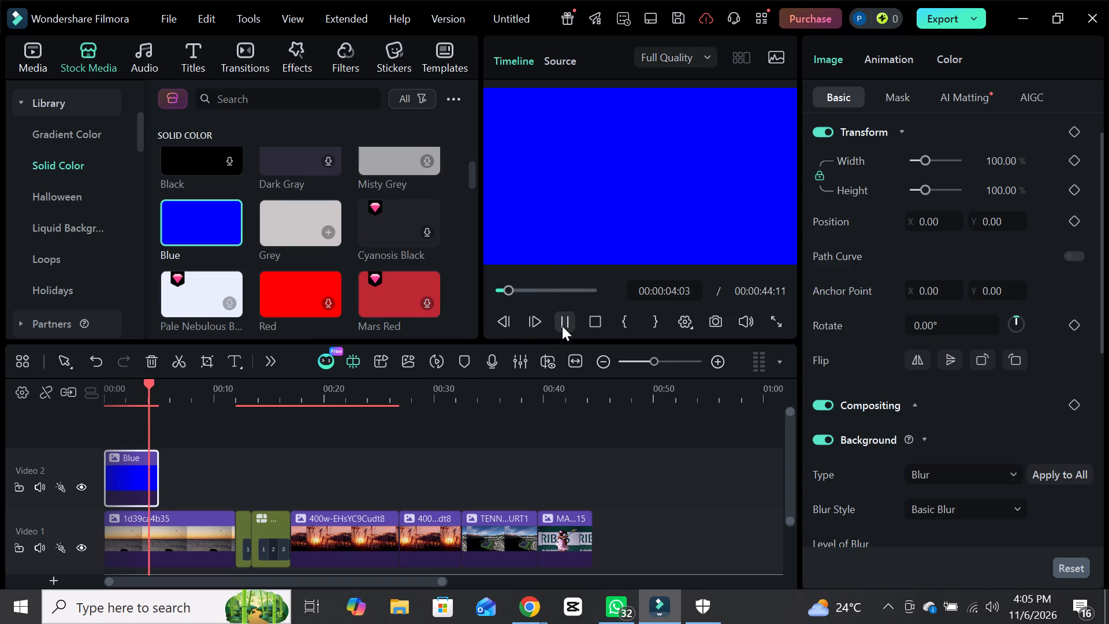
left_click(562, 326)
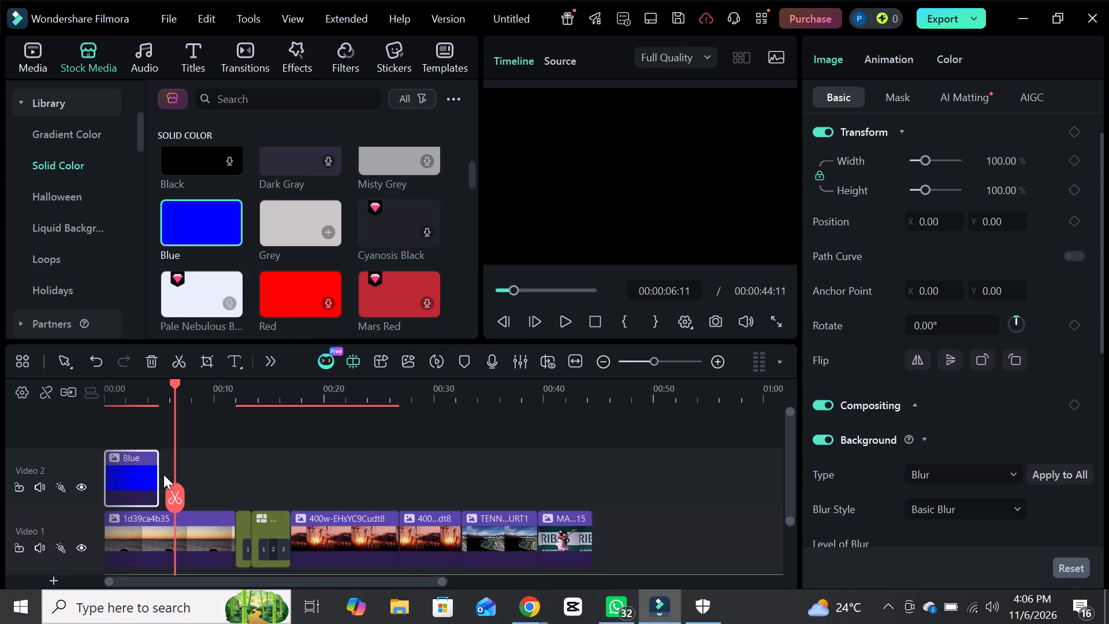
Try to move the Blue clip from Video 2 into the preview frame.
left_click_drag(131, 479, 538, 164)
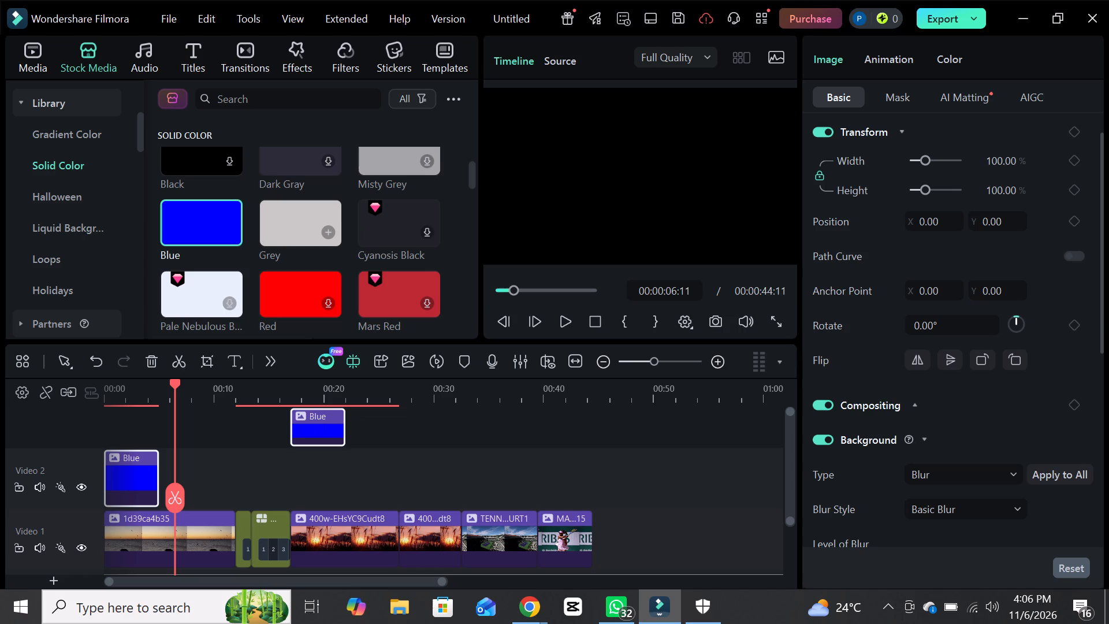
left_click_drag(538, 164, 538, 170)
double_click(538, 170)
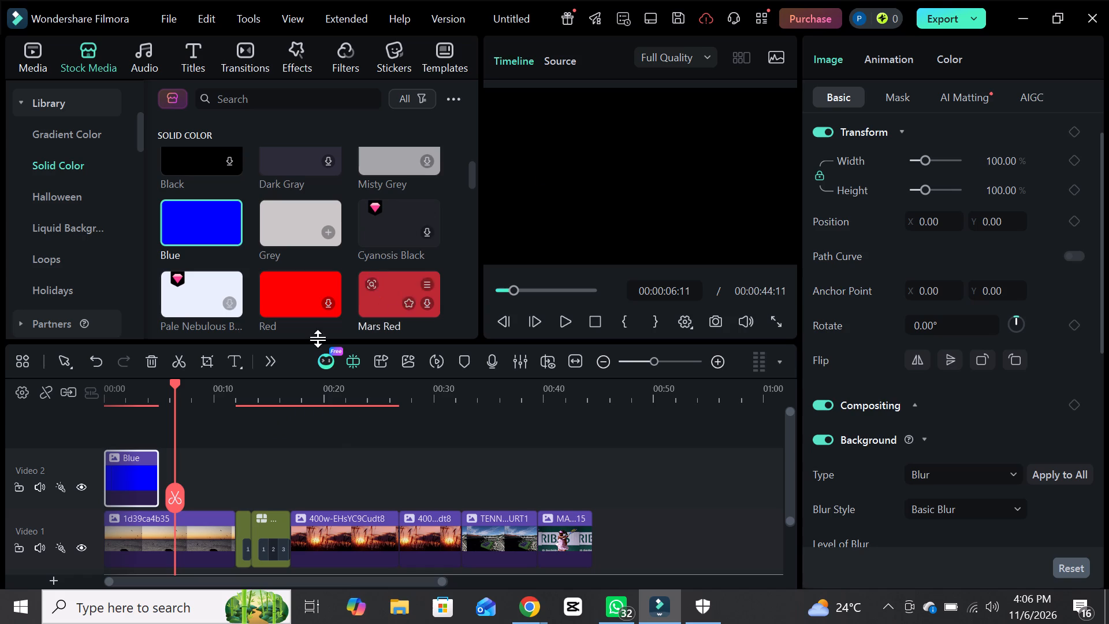
Shift the first sunset image in the preview to position X -1920.00, Y -63.65, and move the playhead back to about 00:00:01:17.
left_click(609, 205)
left_click_drag(609, 205, 446, 242)
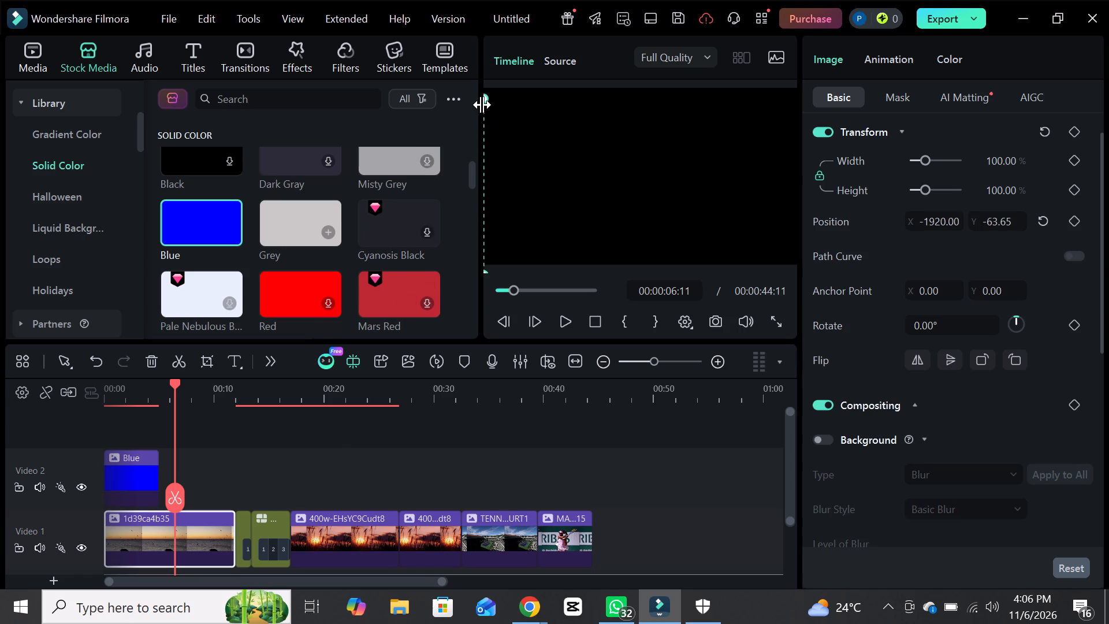
left_click_drag(482, 105, 505, 108)
left_click(504, 292)
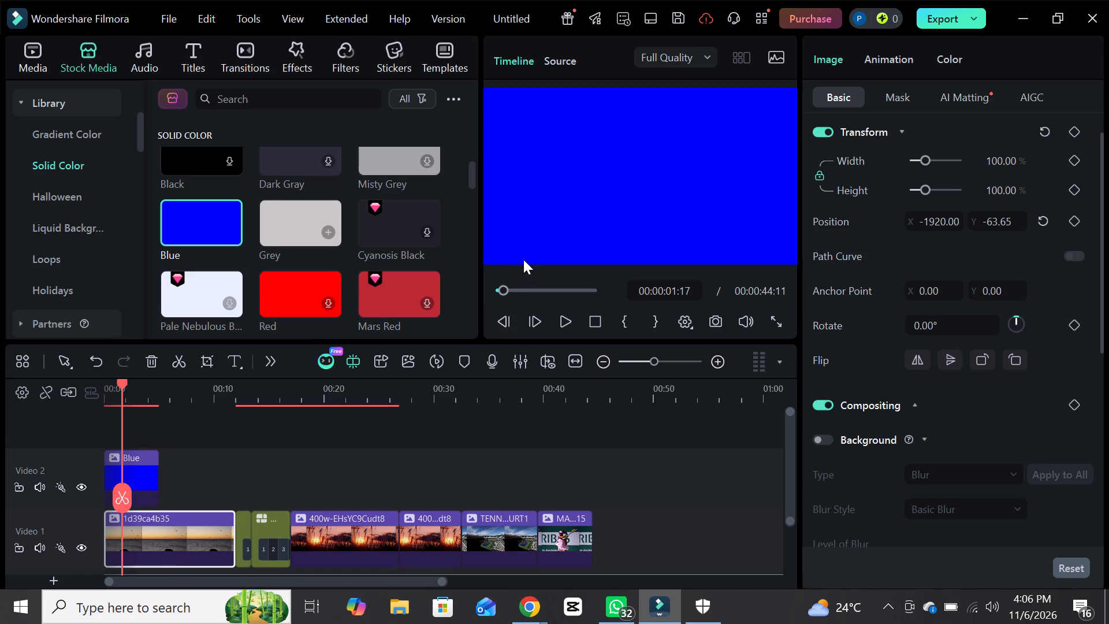
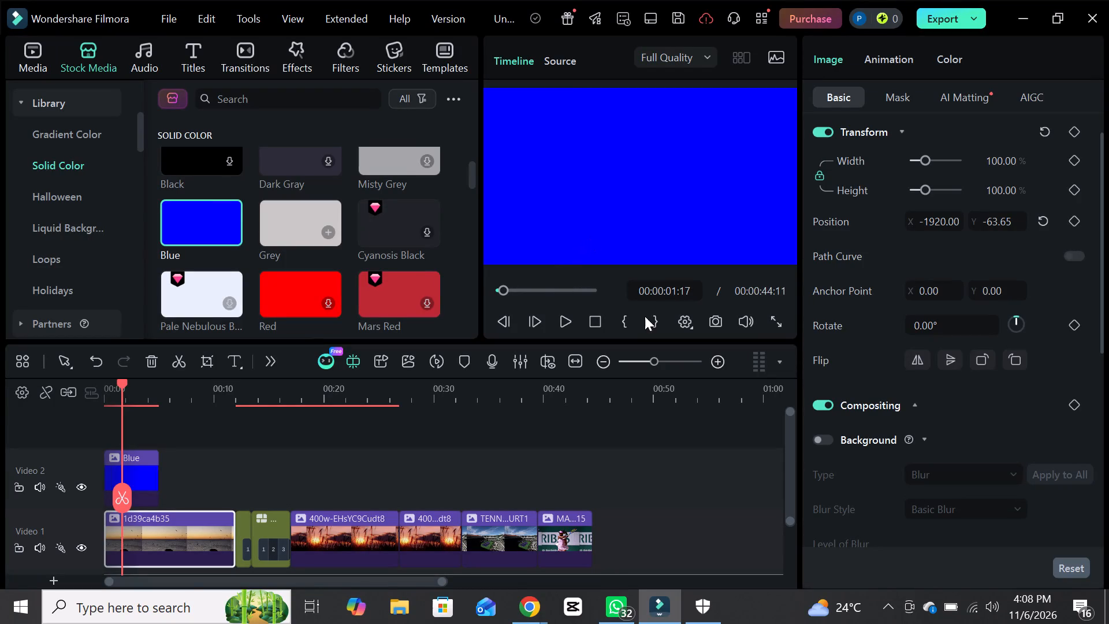
Enable the Background setting, with type Blur and Basic Blur style, for the first sunset image on Video 1.
left_click(833, 441)
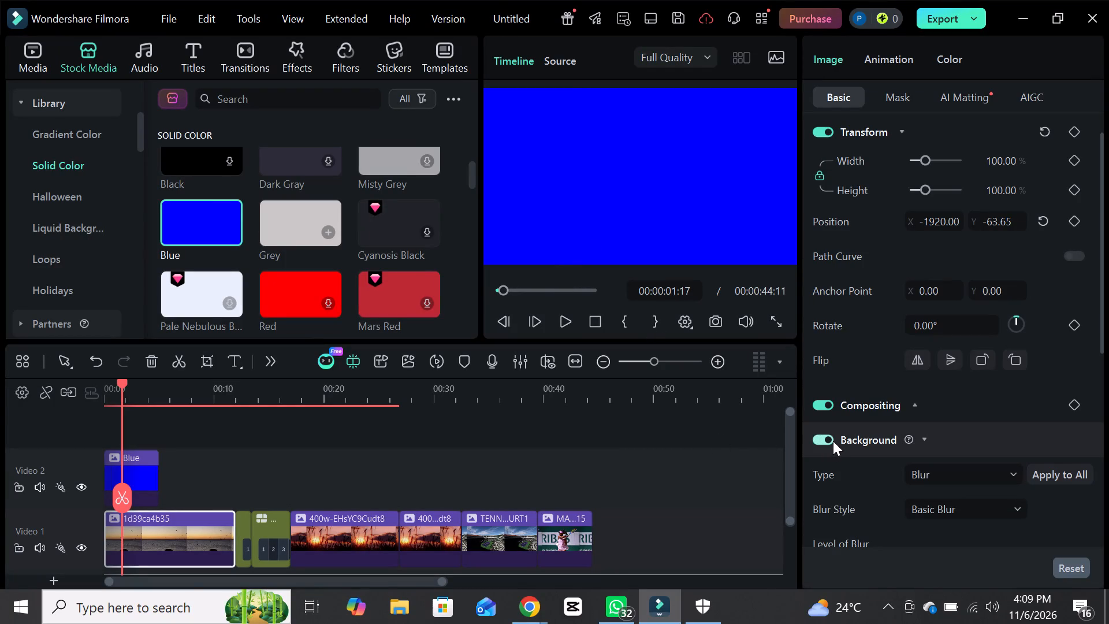
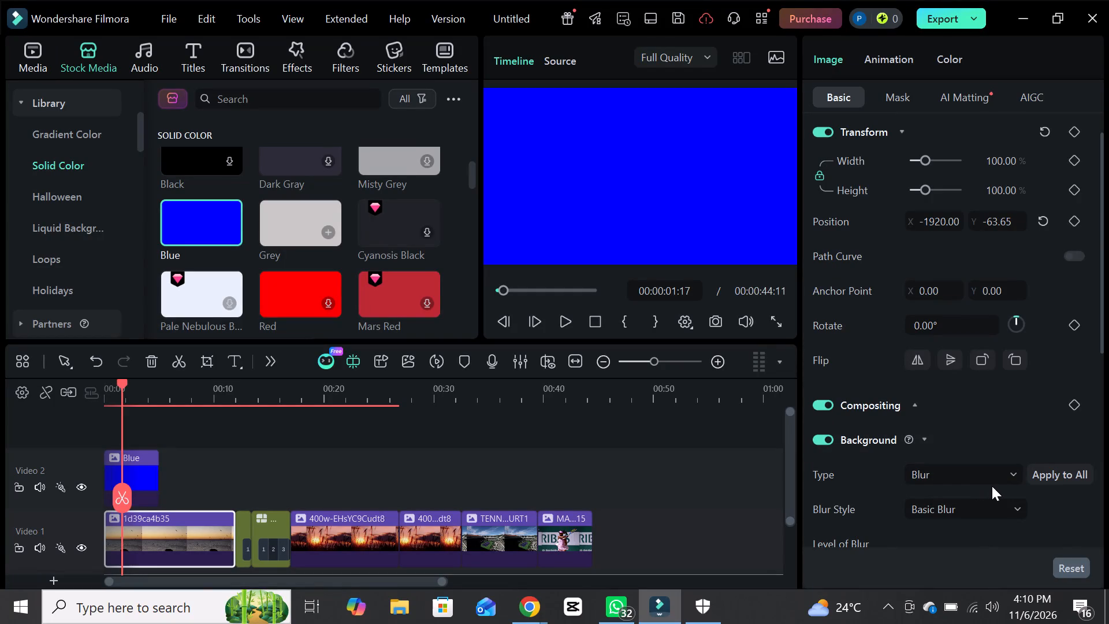
Apply the Basic Blur background setting of the first sunset image to all clips.
left_click(1047, 474)
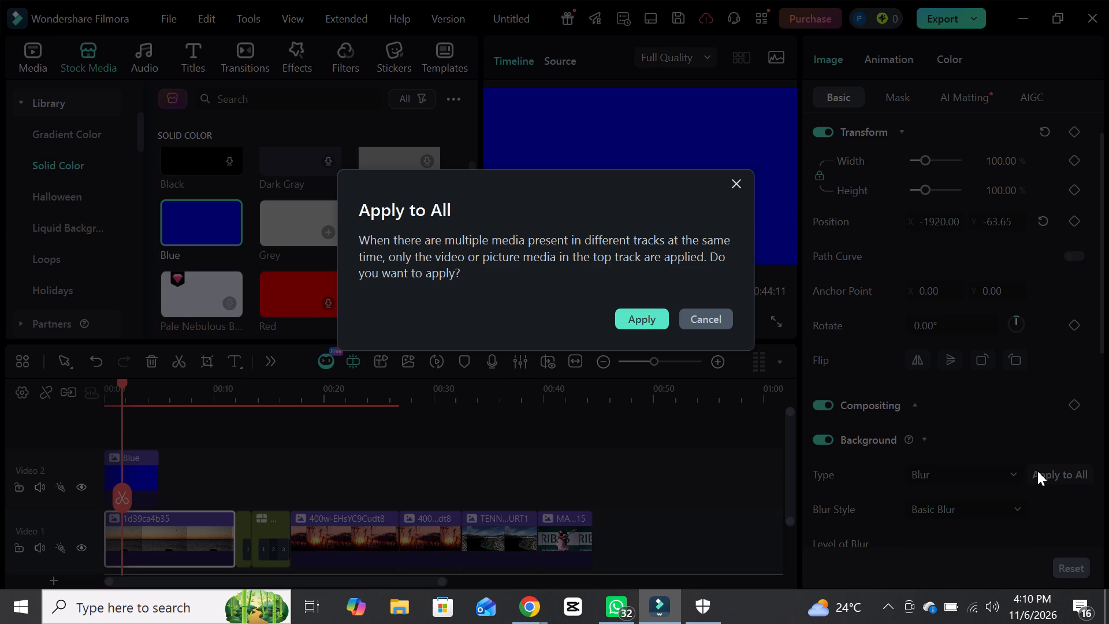
left_click(643, 323)
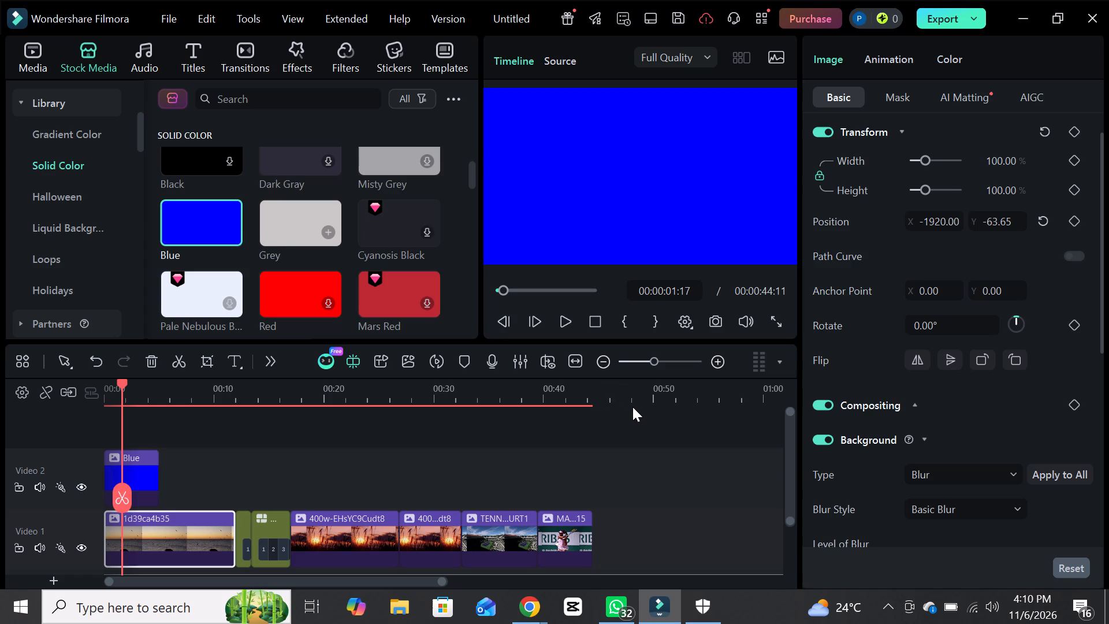
Play the video on to the tennis stadium image to check the blurred background.
left_click(566, 320)
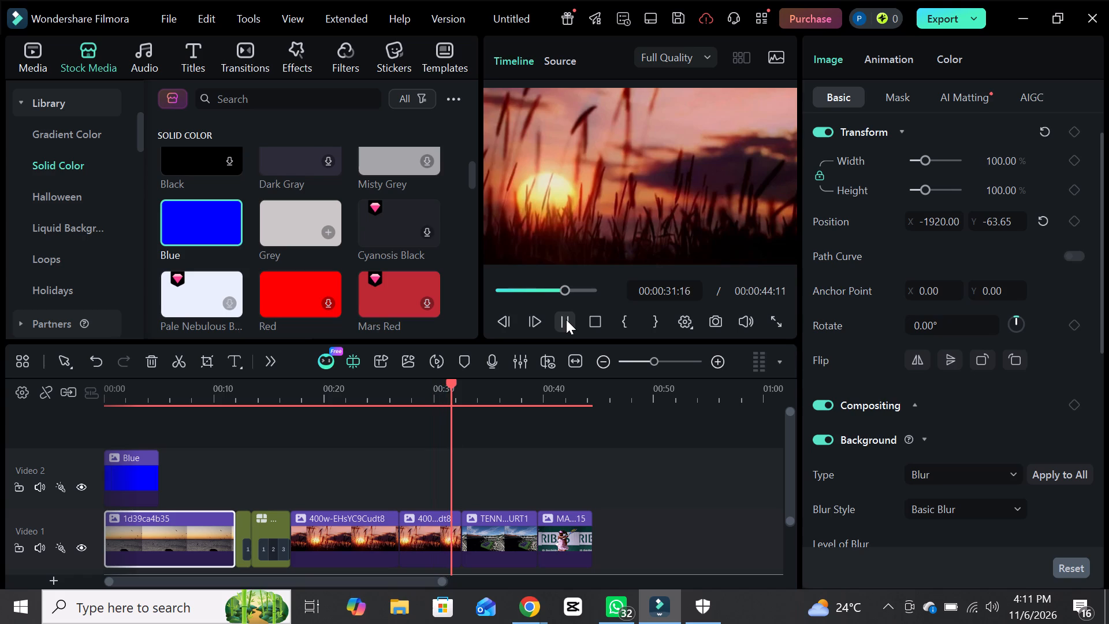
left_click(566, 320)
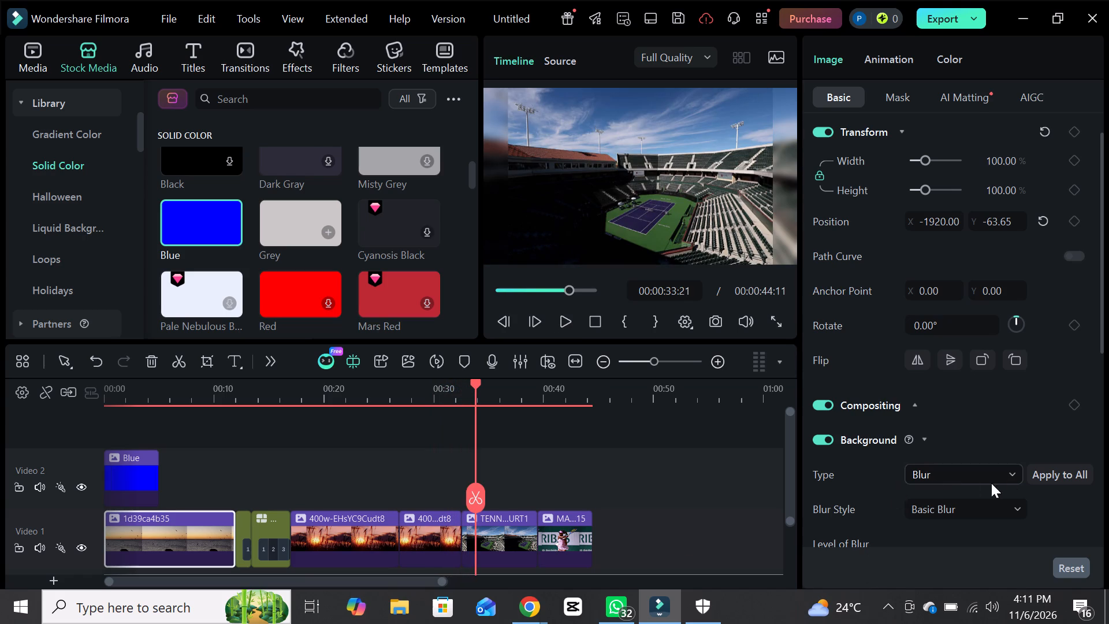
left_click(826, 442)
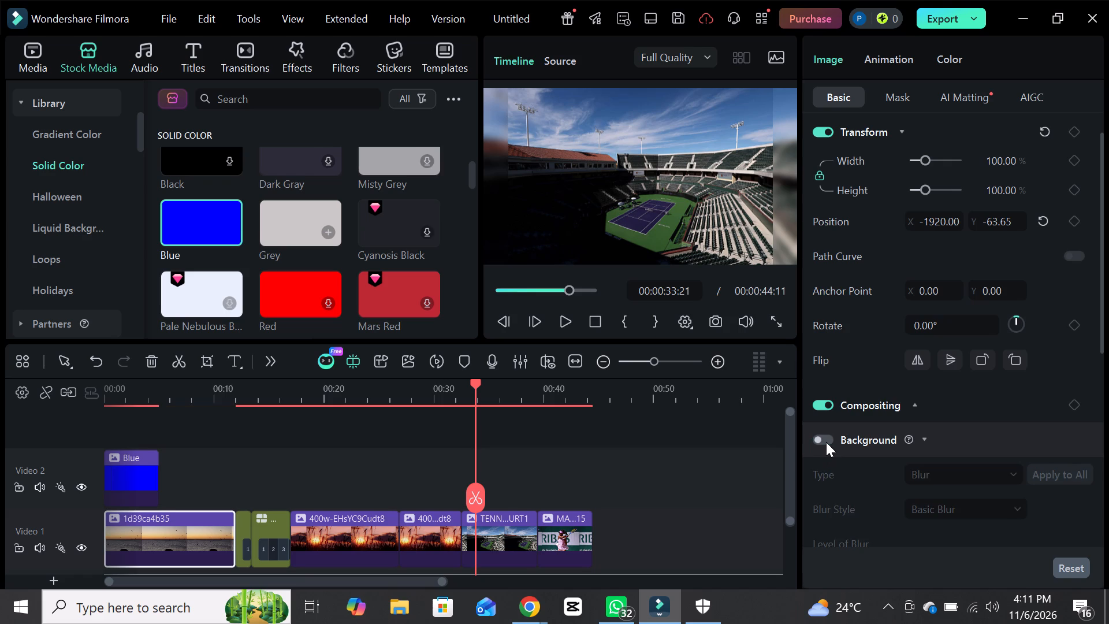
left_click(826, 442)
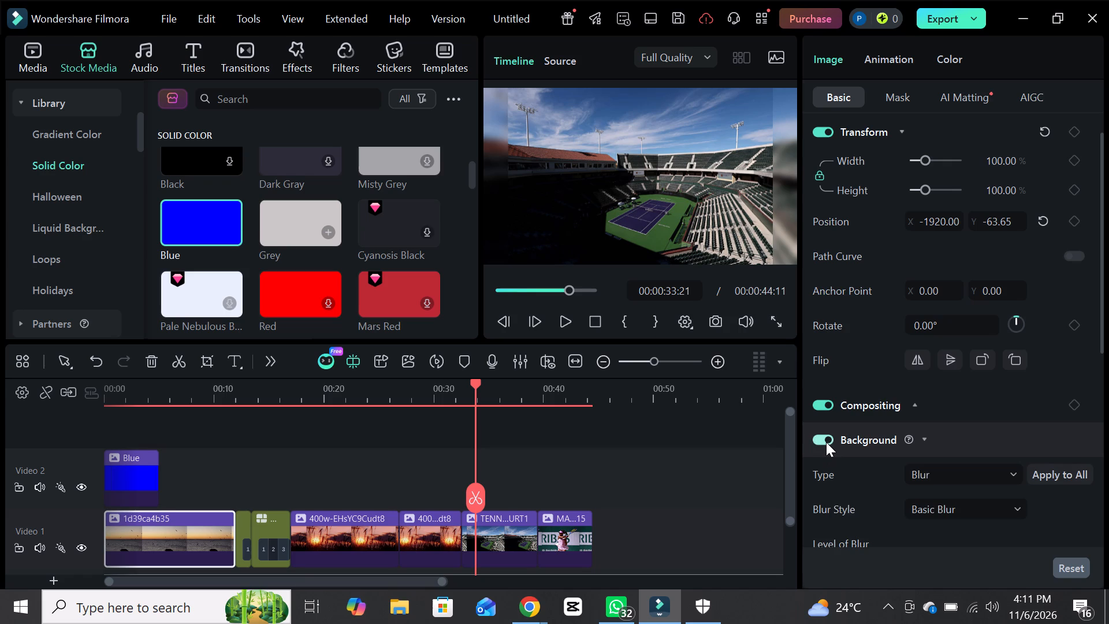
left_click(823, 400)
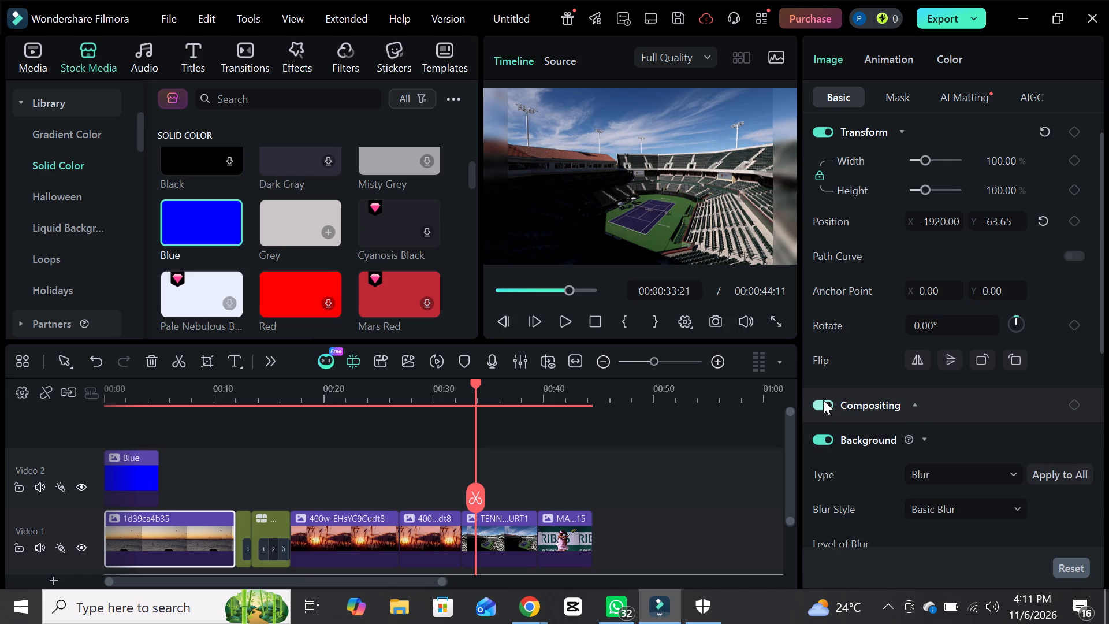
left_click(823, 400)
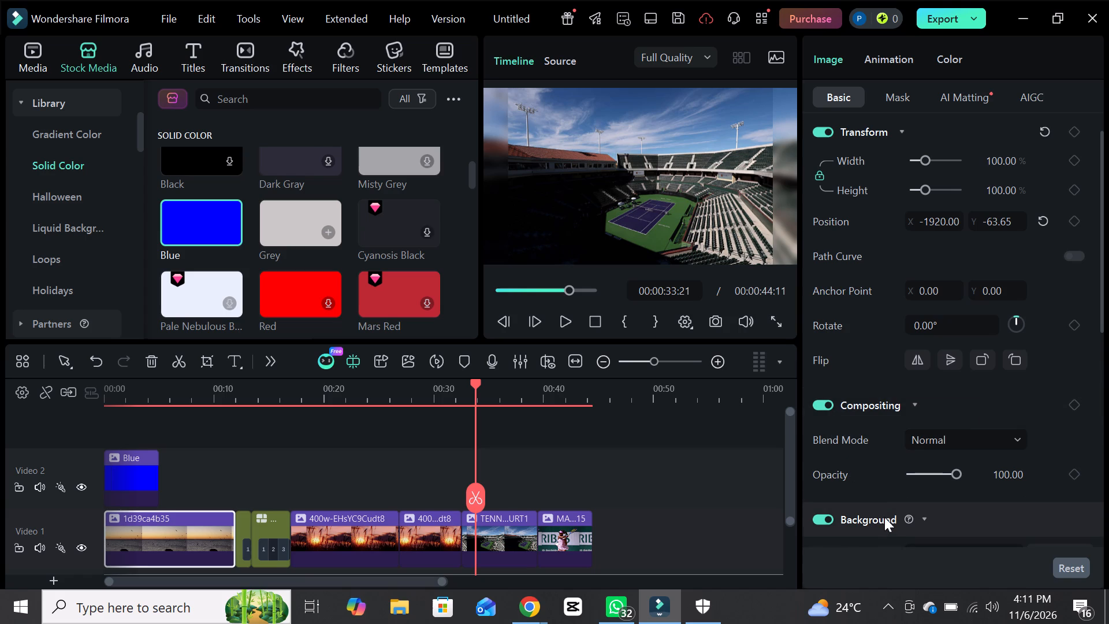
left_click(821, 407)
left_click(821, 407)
Scrub back through the sunset and split-screen clips to inspect their backgrounds, finishing at the start of the timeline.
left_click_drag(473, 496, 402, 510)
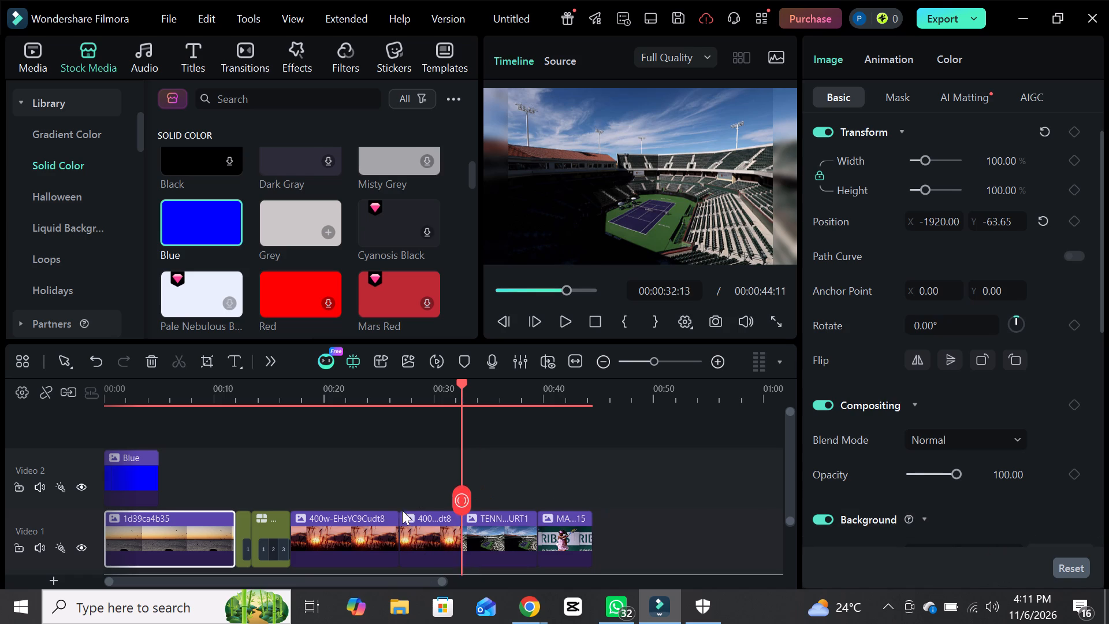
left_click_drag(402, 510, 203, 515)
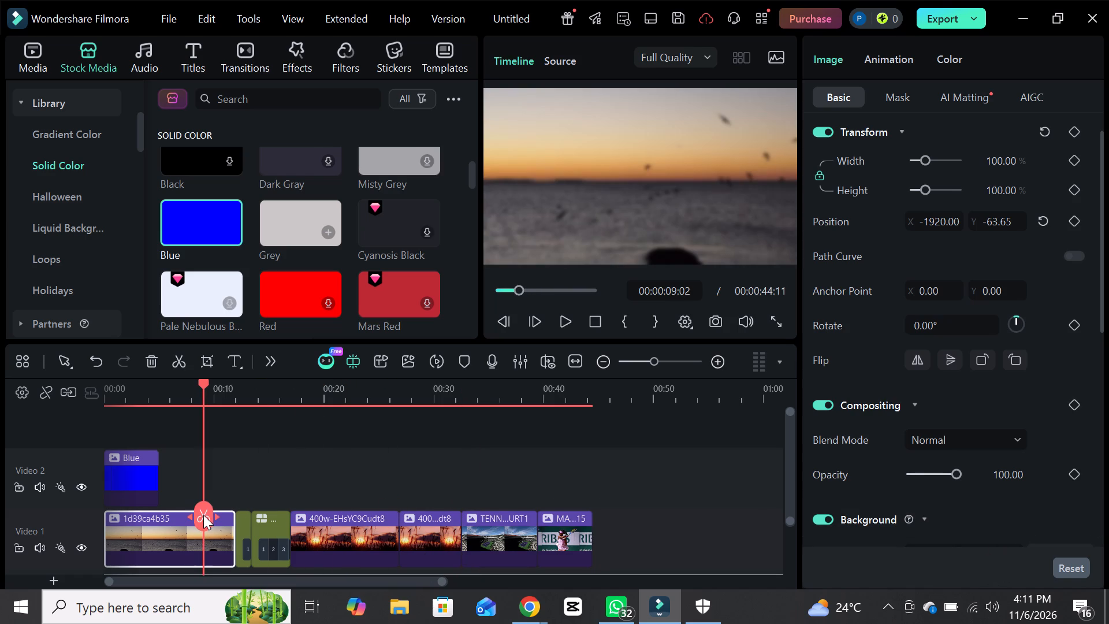
left_click_drag(200, 520, 202, 520)
left_click_drag(202, 520, 255, 535)
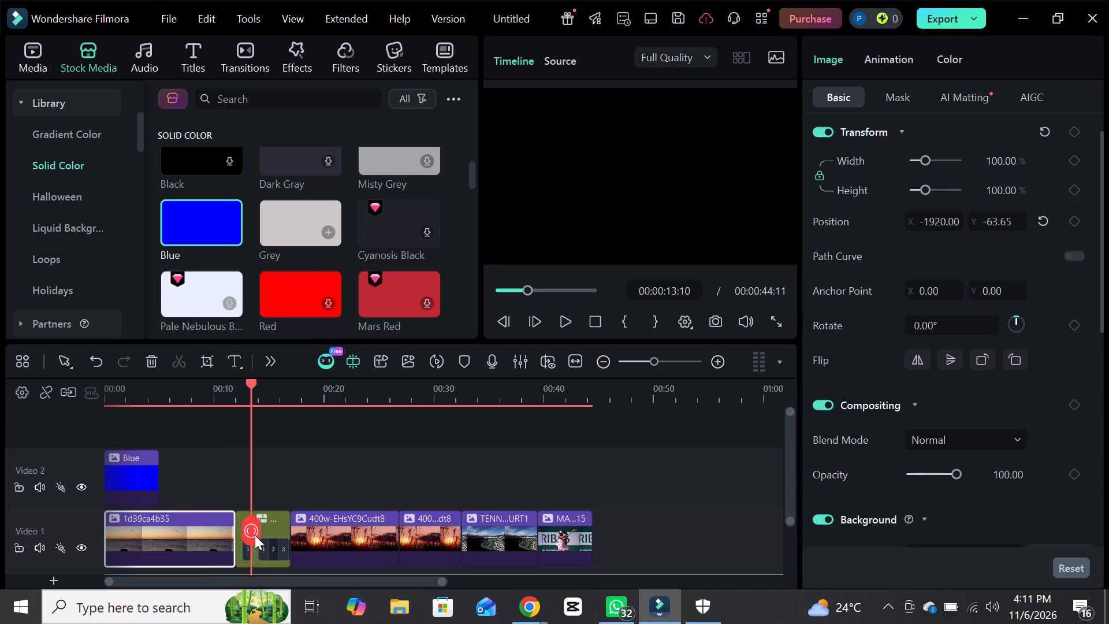
left_click_drag(255, 535, 266, 536)
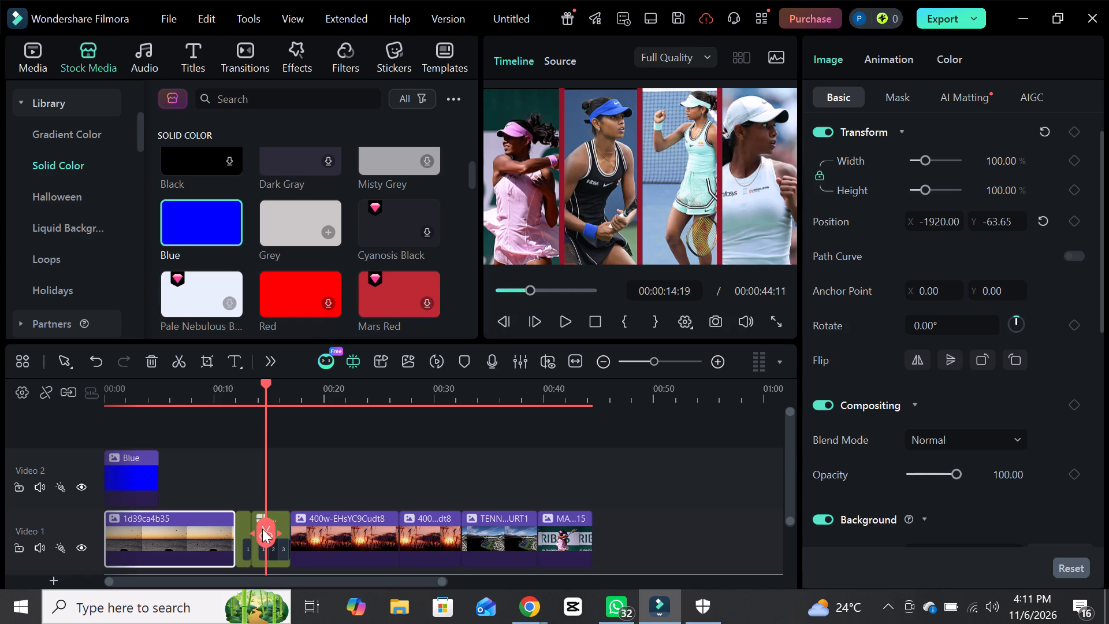
left_click_drag(266, 529, 95, 528)
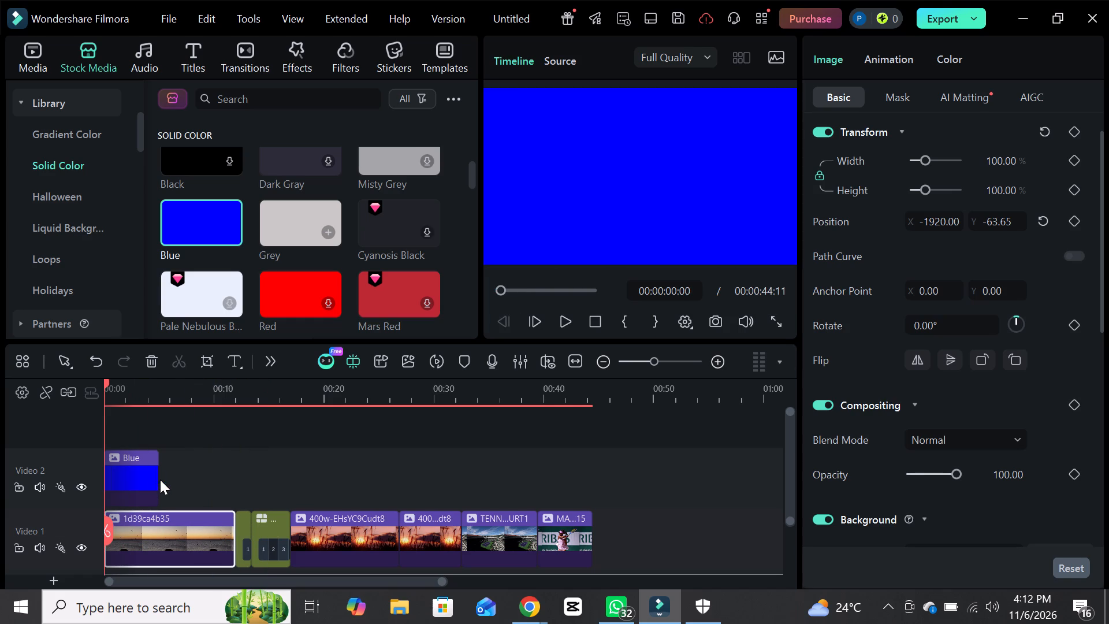
Trim the end of the Blue clip on Video 2 back to the start of the timeline, leaving the shortest possible length.
left_click_drag(155, 485, 102, 489)
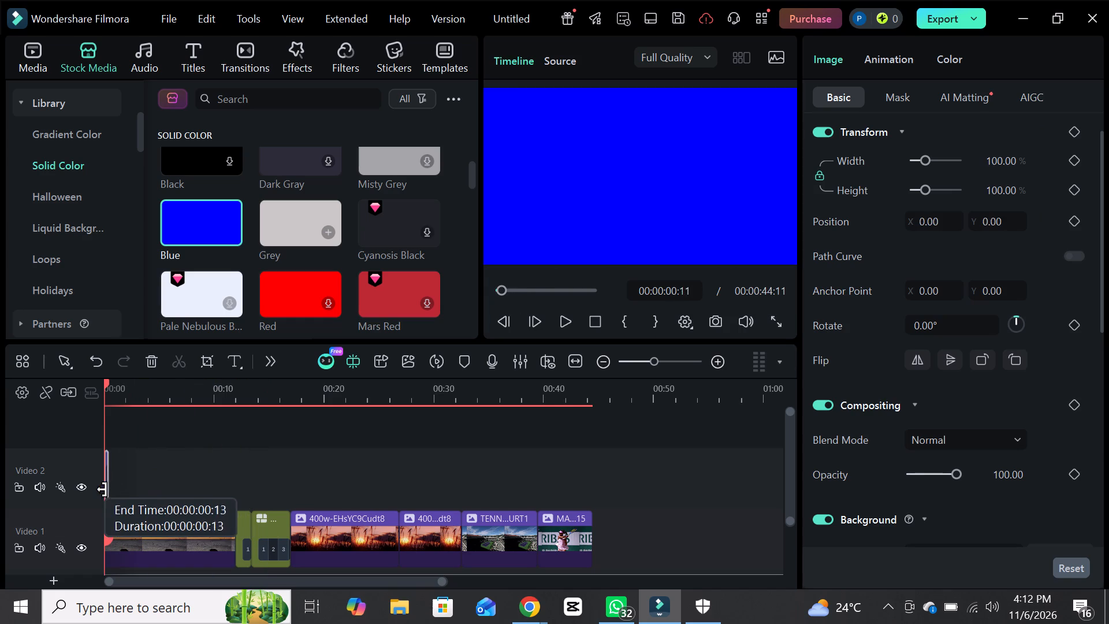
left_click_drag(102, 489, 95, 491)
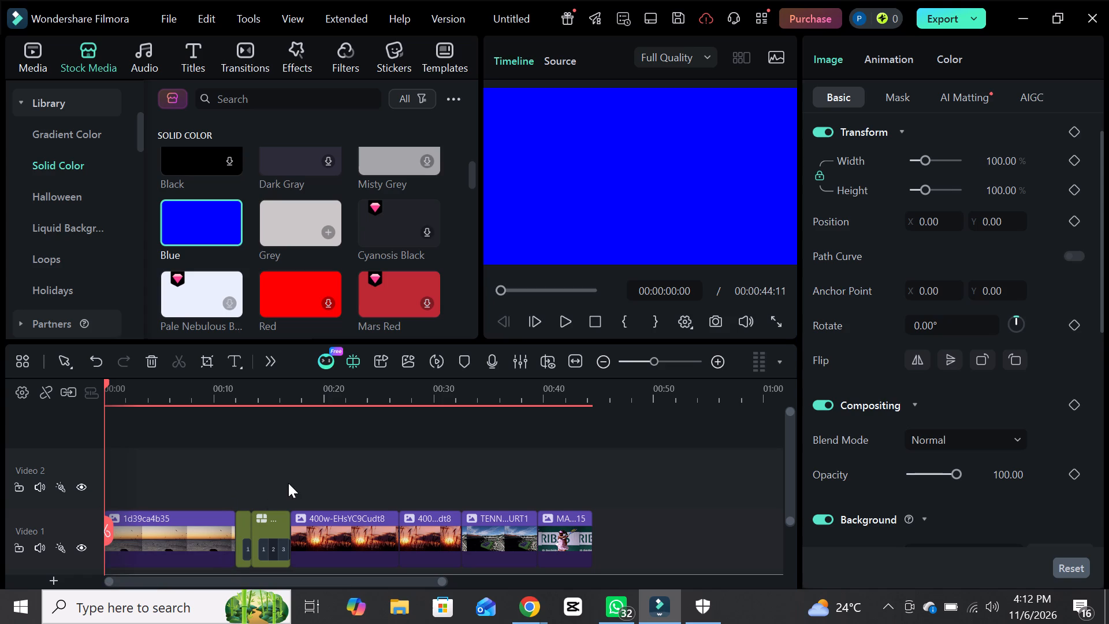
Shift the blue clip slightly sideways in the preview, to about X -38.90, Y 0.00.
left_click_drag(638, 232, 554, 238)
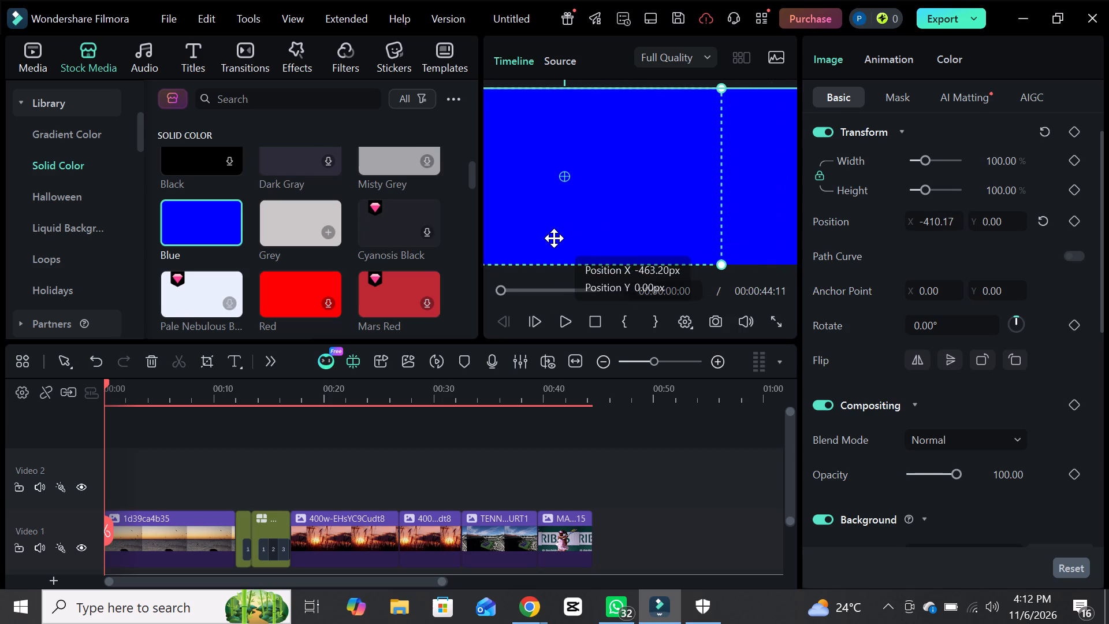
left_click_drag(554, 238, 619, 233)
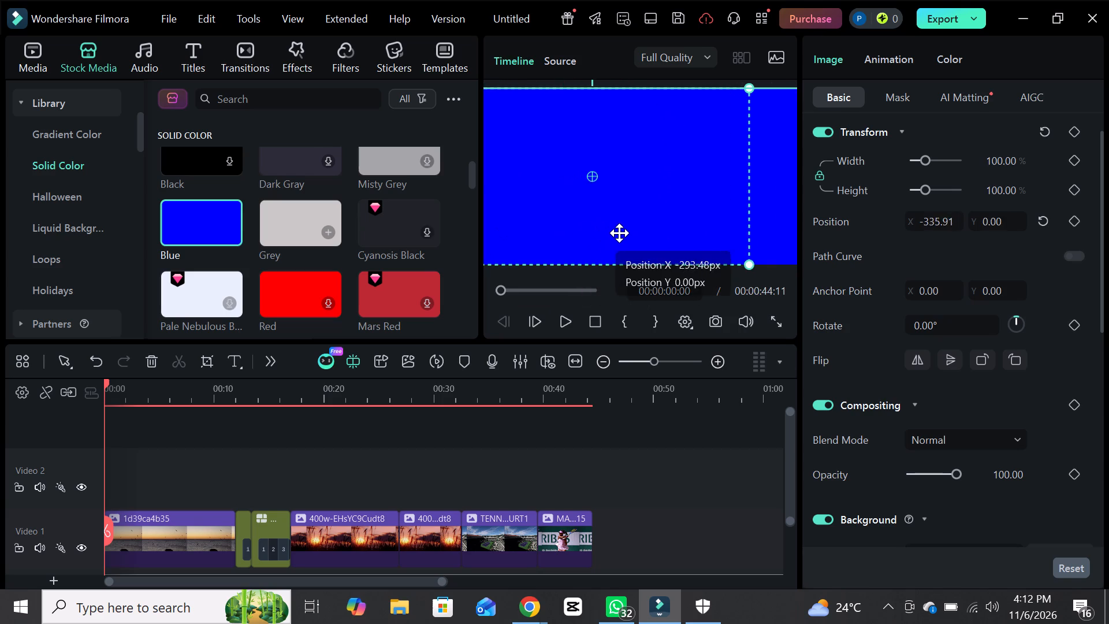
left_click_drag(619, 233, 734, 229)
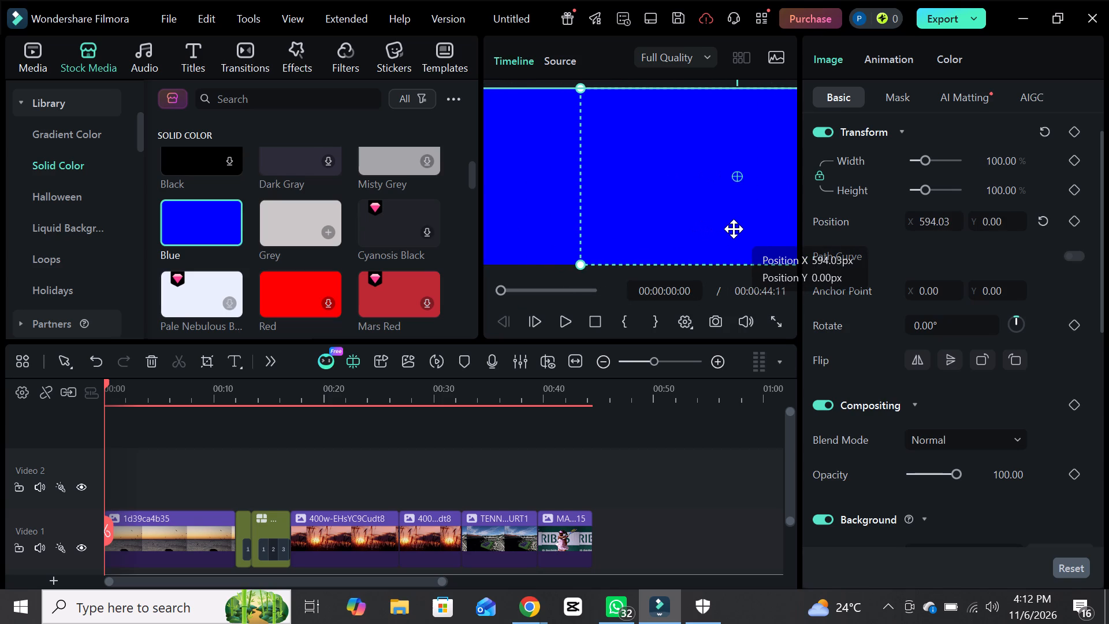
left_click_drag(734, 229, 578, 234)
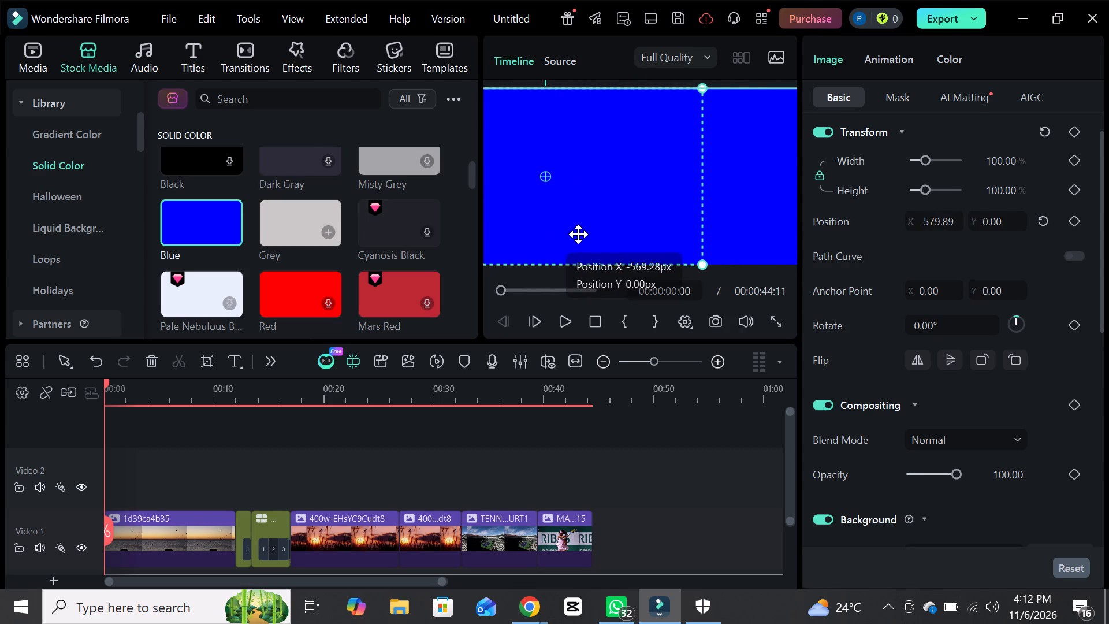
left_click_drag(578, 234, 638, 234)
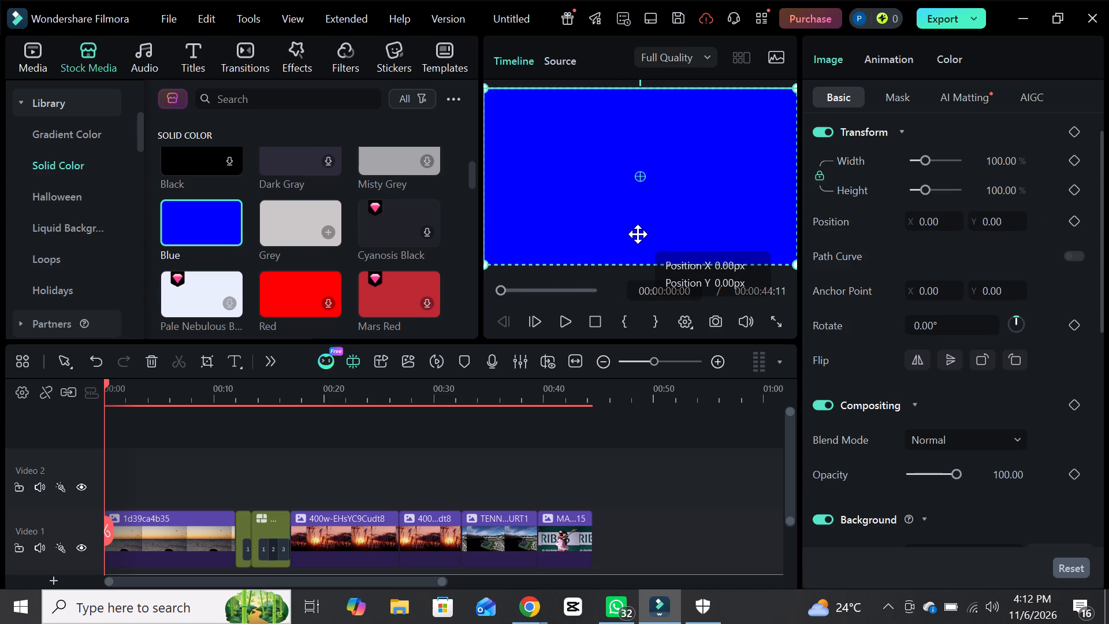
left_click_drag(638, 234, 631, 235)
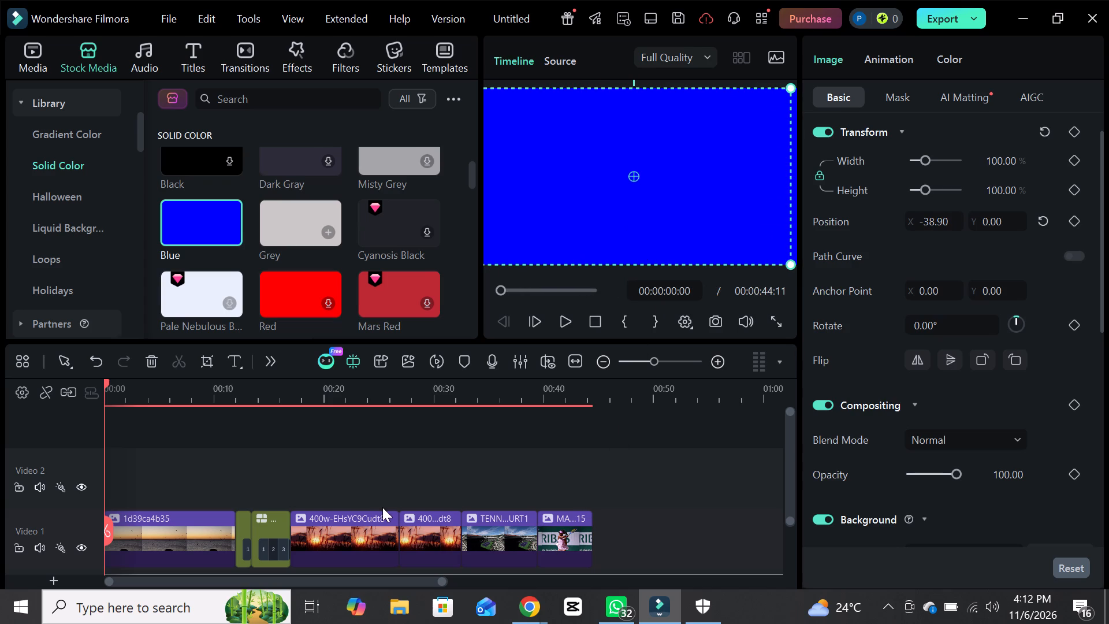
Play the video from the start through the split screens into the 400w sunset clip to check the opening and backgrounds.
left_click(569, 321)
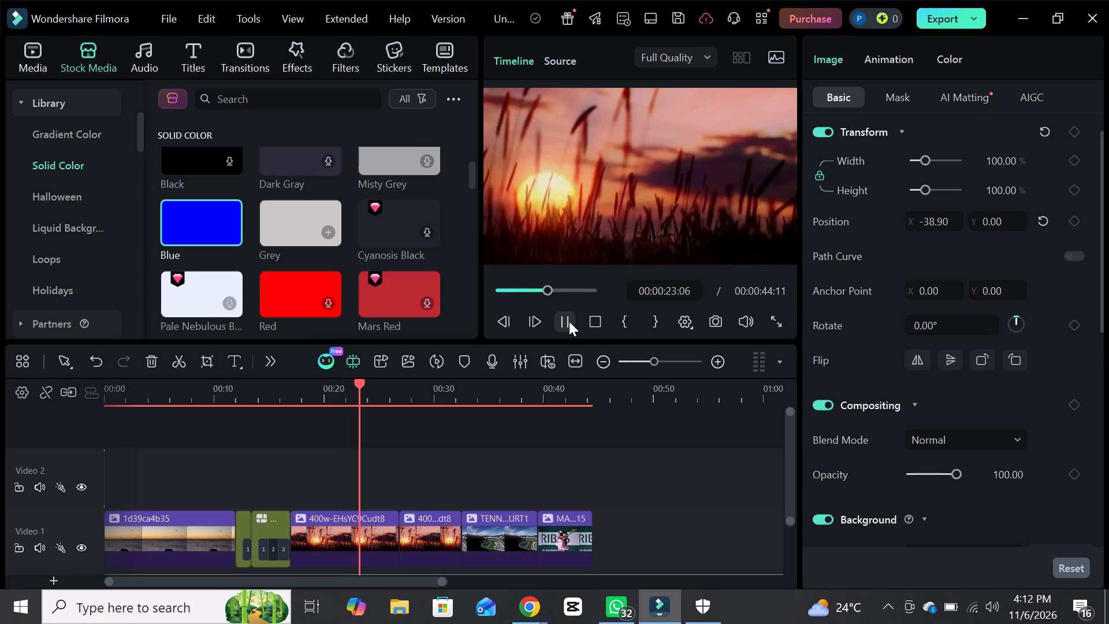
left_click(569, 321)
left_click(569, 321)
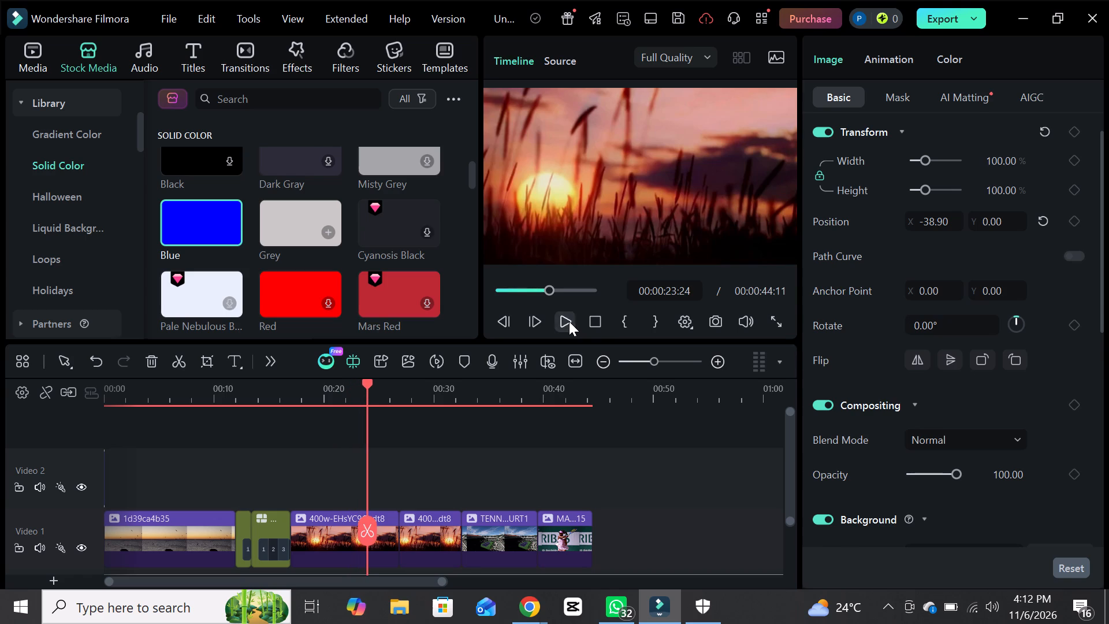